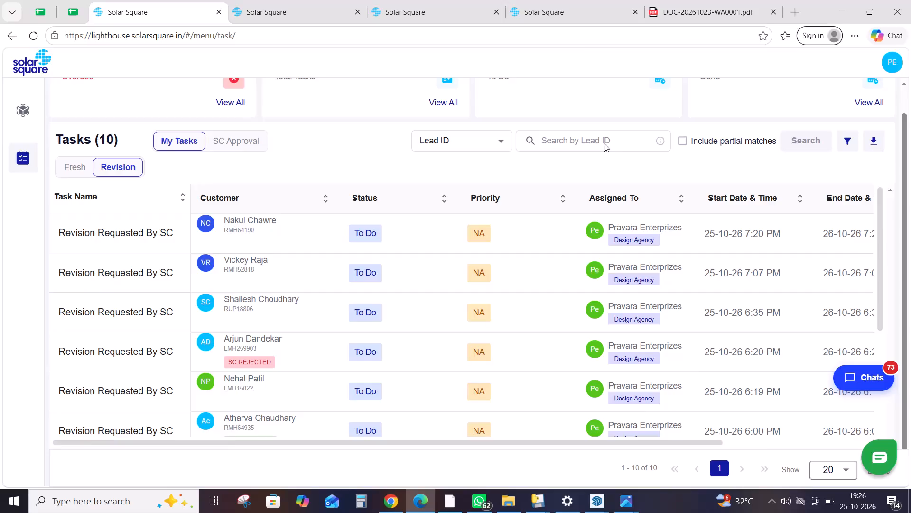
# Review the RUP18806 revision task, including the SC comments, the attached layout image and the activity history.
pyautogui.click(570, 11)
pyautogui.click(701, 57)
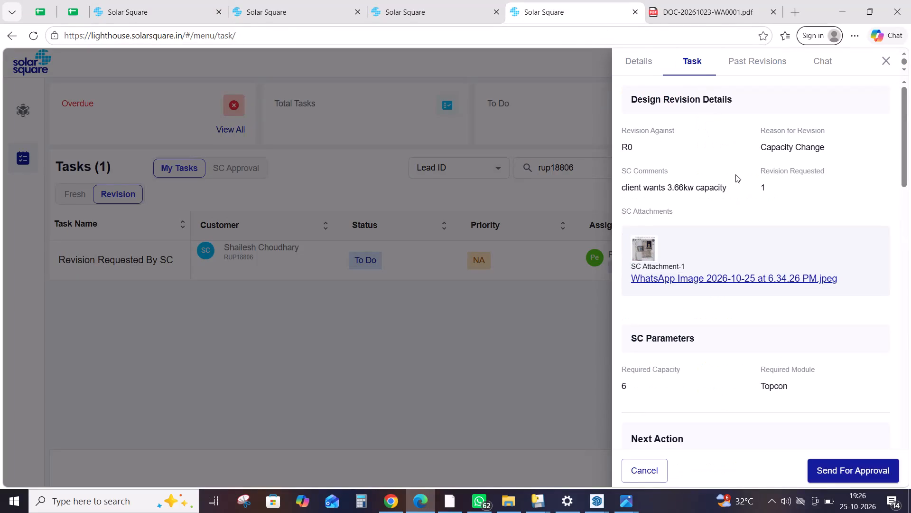
pyautogui.click(677, 276)
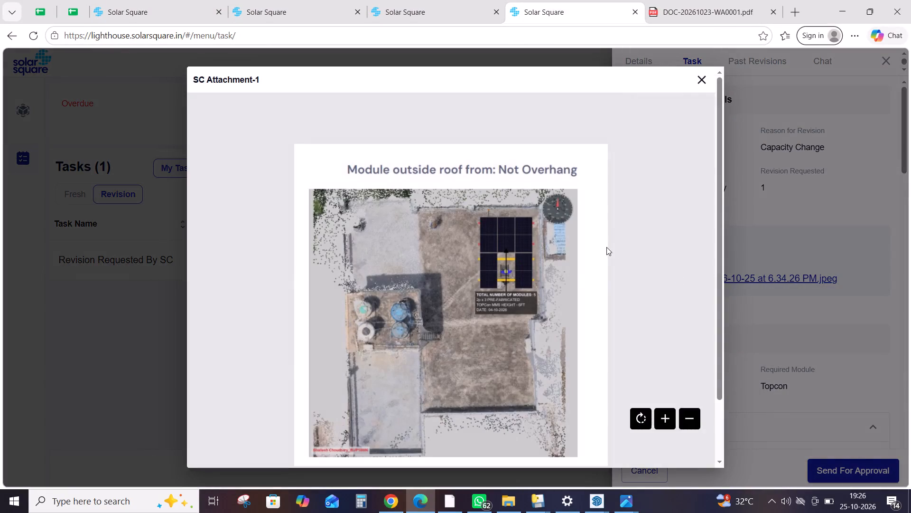
pyautogui.click(758, 203)
pyautogui.scroll(-5, 698, 189)
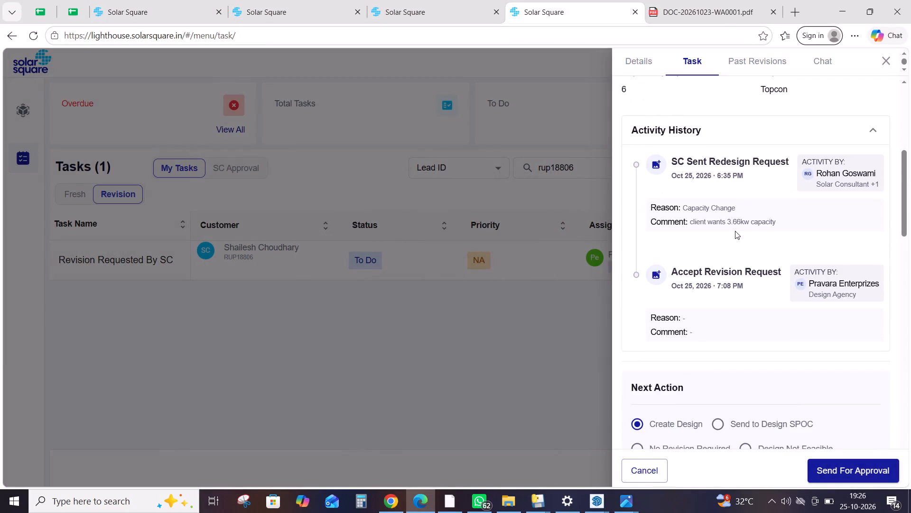
pyautogui.scroll(2, 735, 231)
pyautogui.scroll(-5, 735, 231)
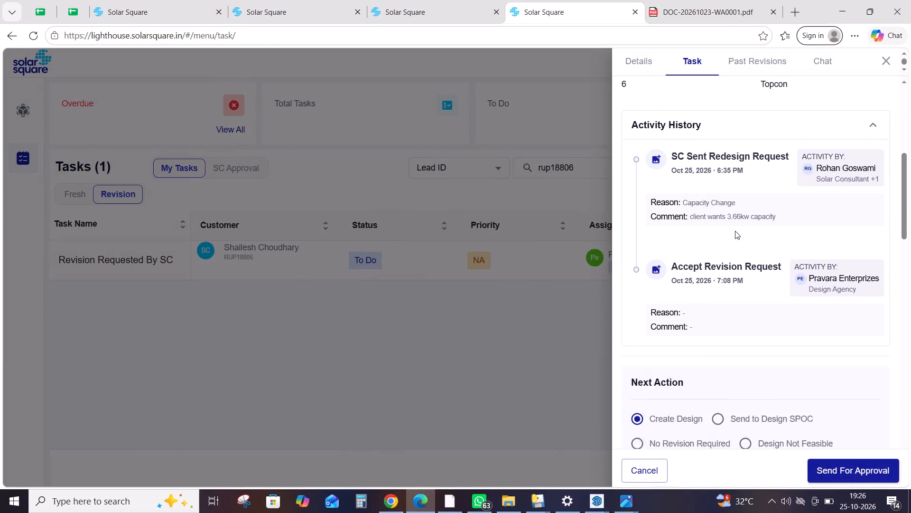
# In the Create Design form, collapse Shadow Loss and set Shadow Loss Calculated Through to Preimage GUI.
pyautogui.scroll(-4, 735, 231)
pyautogui.moveTo(761, 381); pyautogui.dragTo(897, 334)
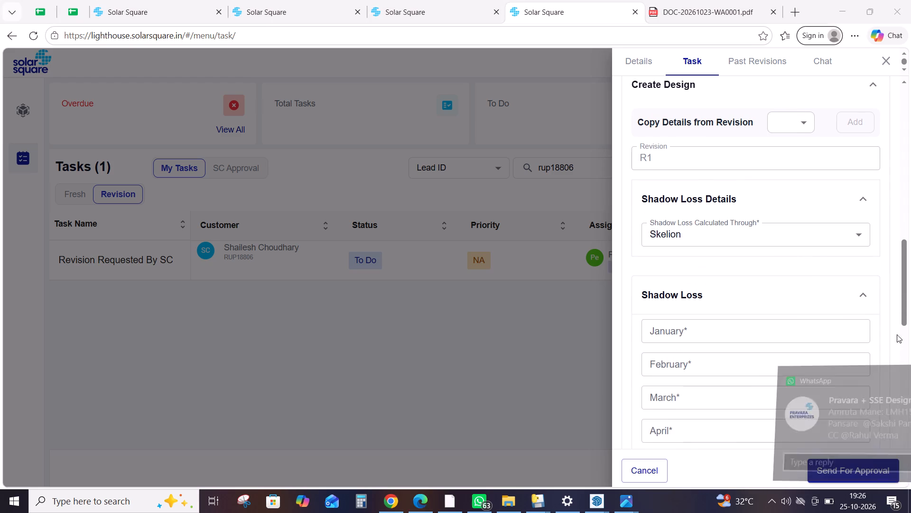
pyautogui.moveTo(897, 334); pyautogui.dragTo(878, 345)
pyautogui.click(865, 294)
pyautogui.moveTo(754, 236); pyautogui.dragTo(749, 239)
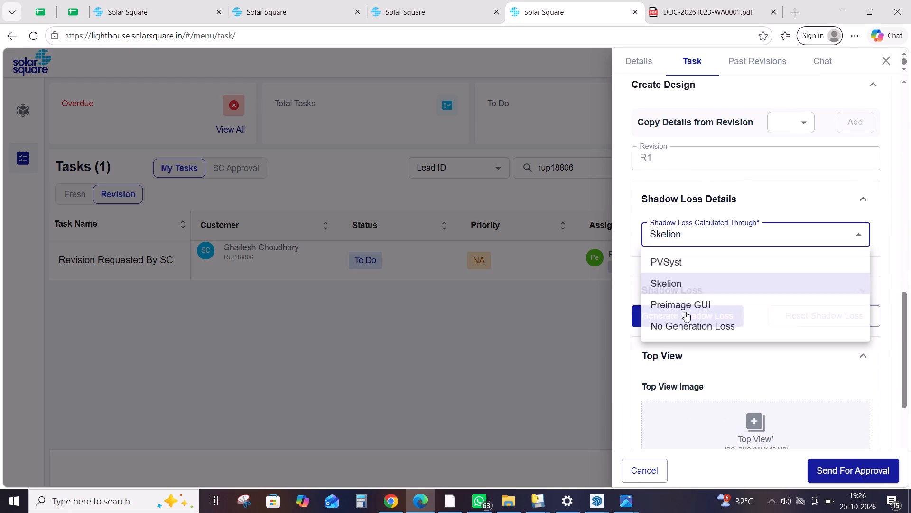
pyautogui.click(679, 302)
# Start generating the shadow loss and look for the calculated file in the RUP18806 simulation folder in Downloads.
pyautogui.click(677, 313)
pyautogui.click(461, 178)
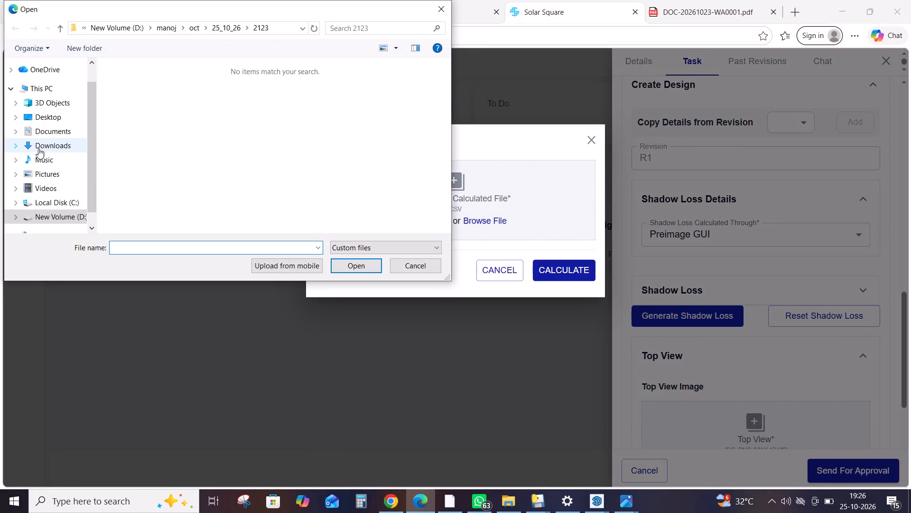
pyautogui.click(45, 146)
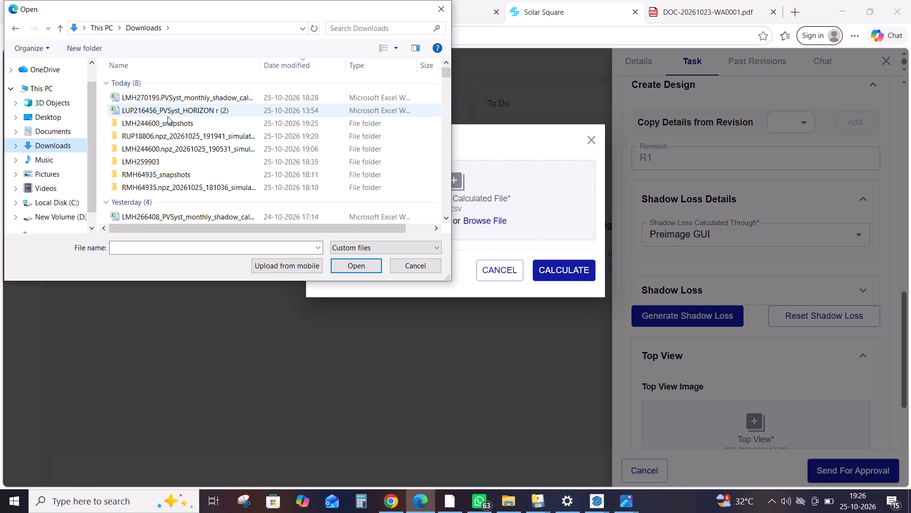
pyautogui.doubleClick(170, 139)
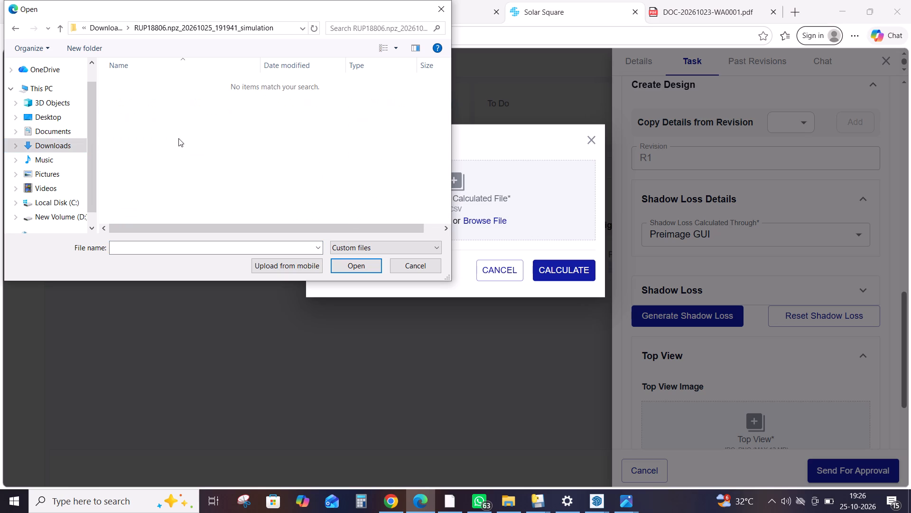
pyautogui.click(61, 31)
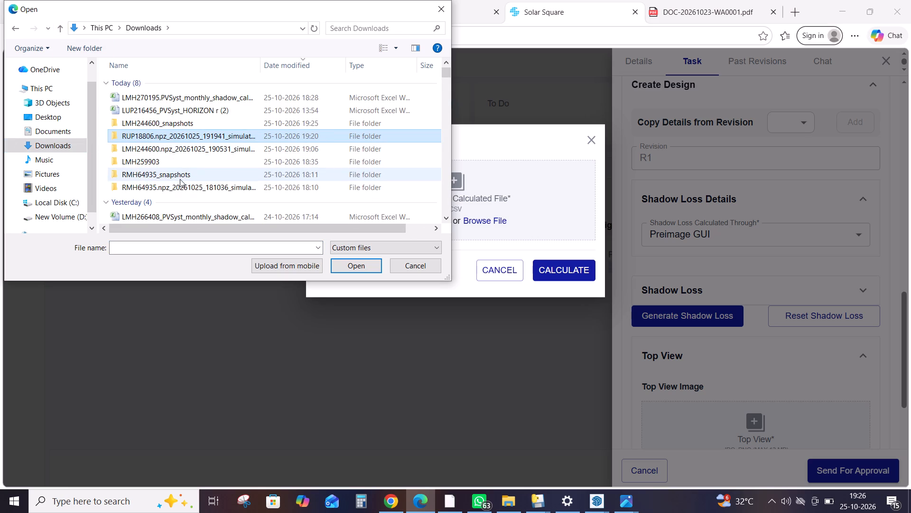
pyautogui.scroll(-1, 176, 145)
pyautogui.scroll(2, 182, 161)
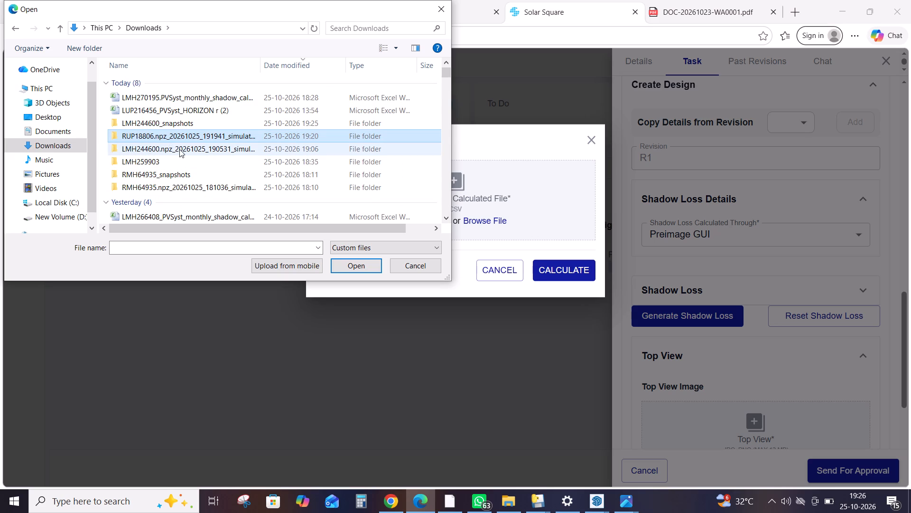
pyautogui.click(206, 161)
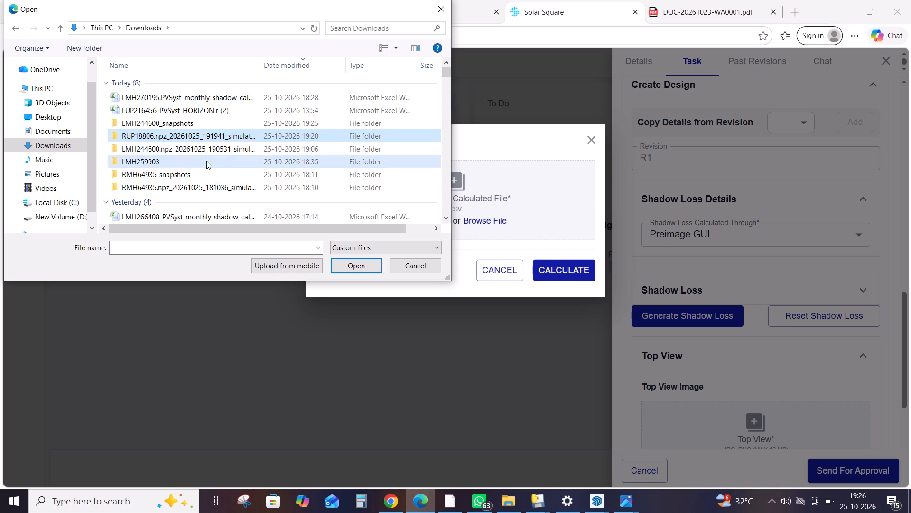
pyautogui.doubleClick(177, 139)
pyautogui.click(150, 135)
pyautogui.click(137, 95)
pyautogui.click(64, 27)
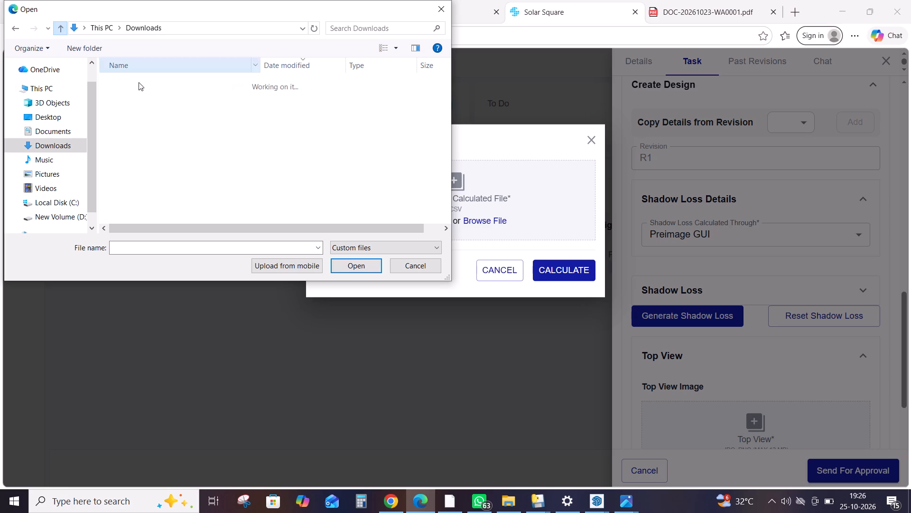
pyautogui.scroll(2, 188, 143)
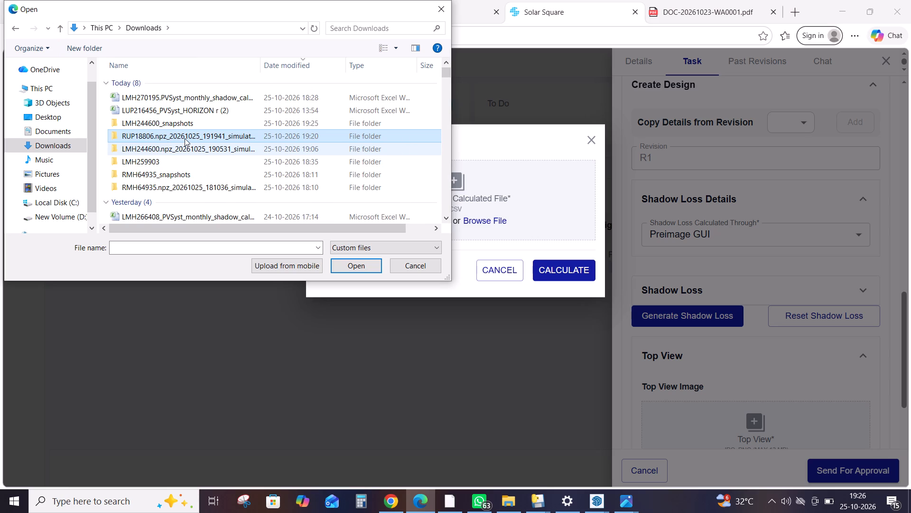
pyautogui.click(530, 494)
pyautogui.click(719, 453)
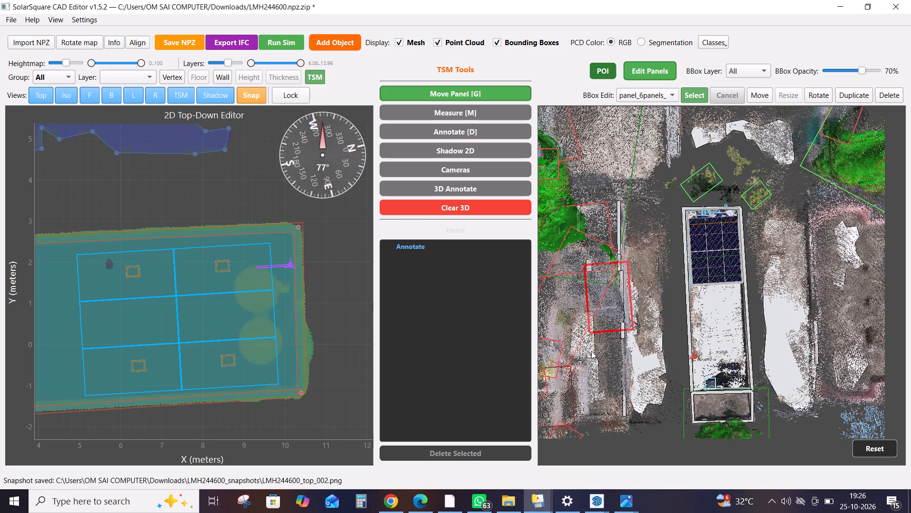
pyautogui.click(287, 45)
# Switch to File Explorer and open the Downloads folder.
pyautogui.click(511, 499)
pyautogui.click(264, 230)
pyautogui.moveTo(180, 184); pyautogui.dragTo(175, 184)
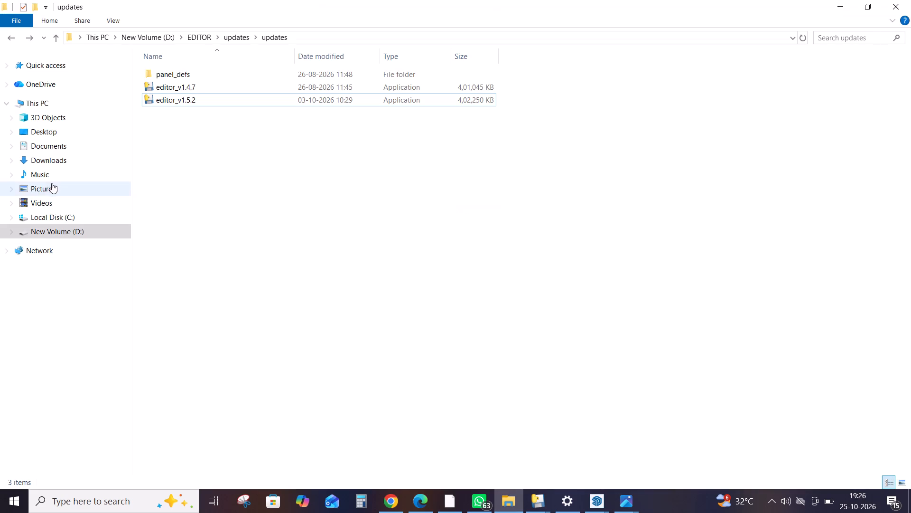
pyautogui.click(59, 152)
pyautogui.click(54, 161)
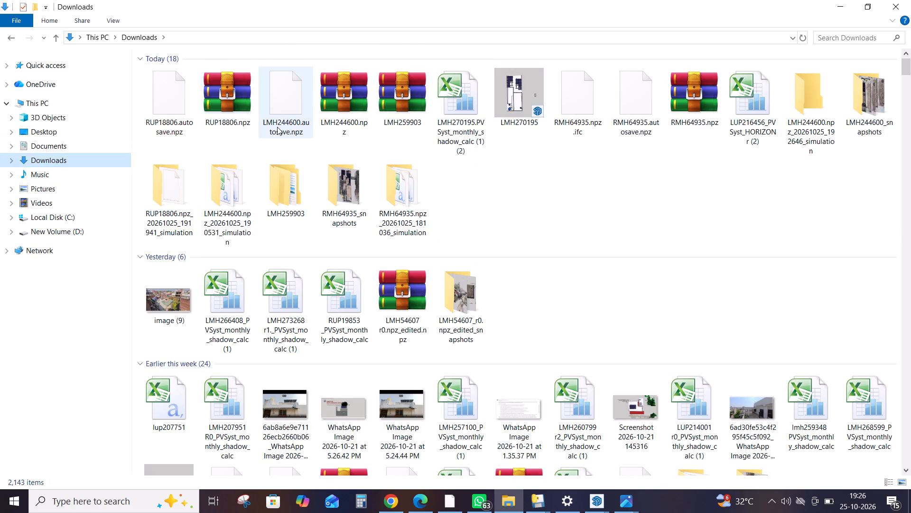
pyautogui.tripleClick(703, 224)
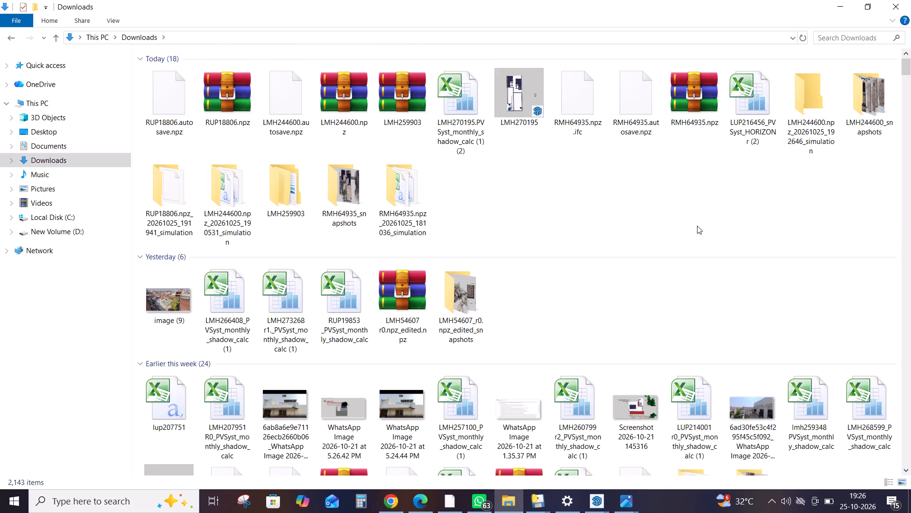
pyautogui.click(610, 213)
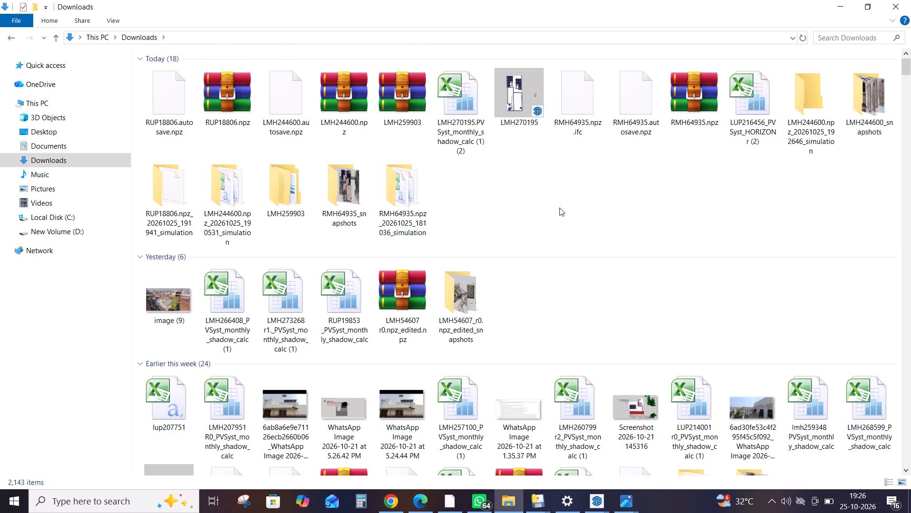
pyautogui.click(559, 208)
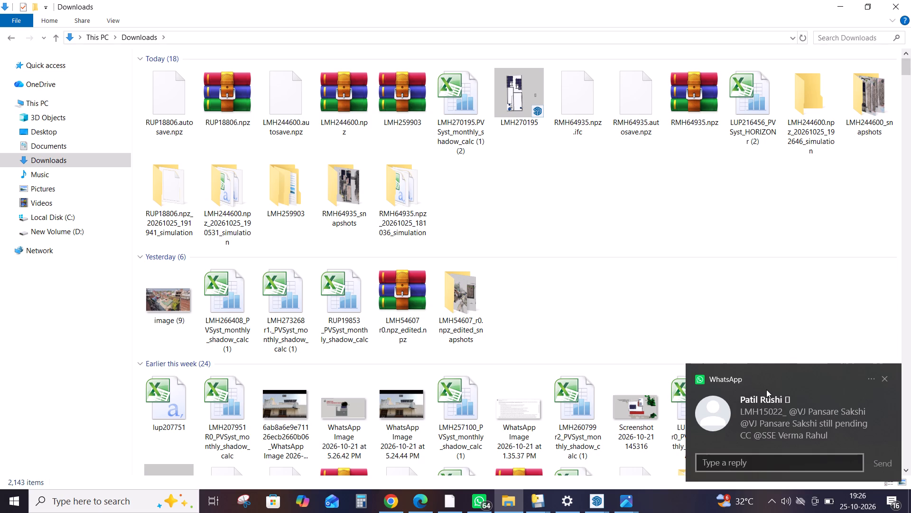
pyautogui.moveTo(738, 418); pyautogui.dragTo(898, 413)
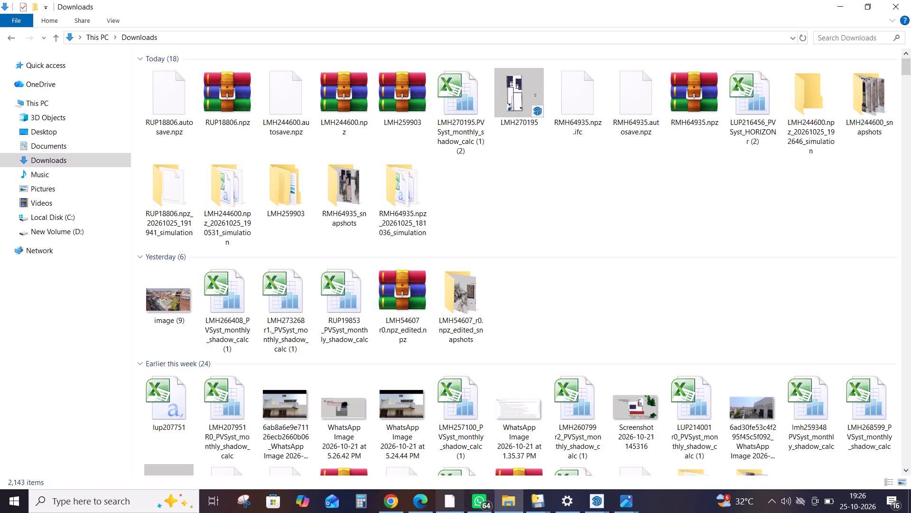
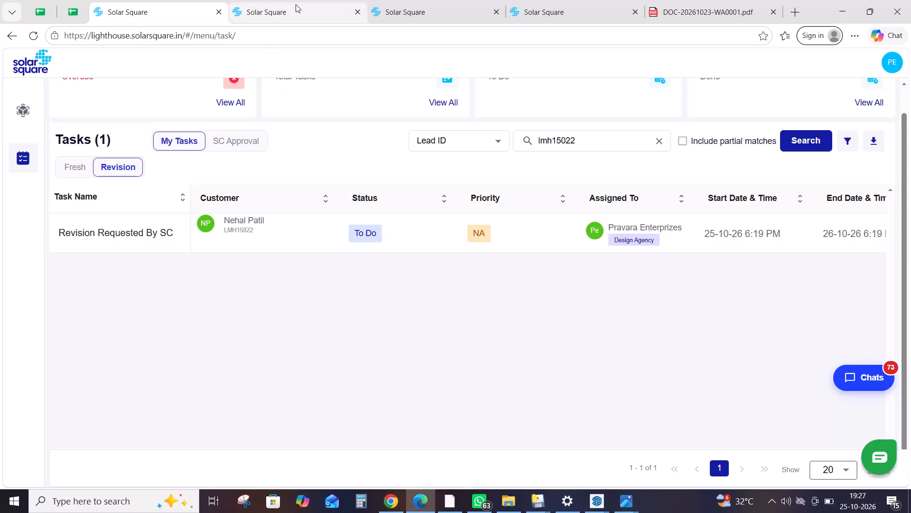
pyautogui.click(422, 0)
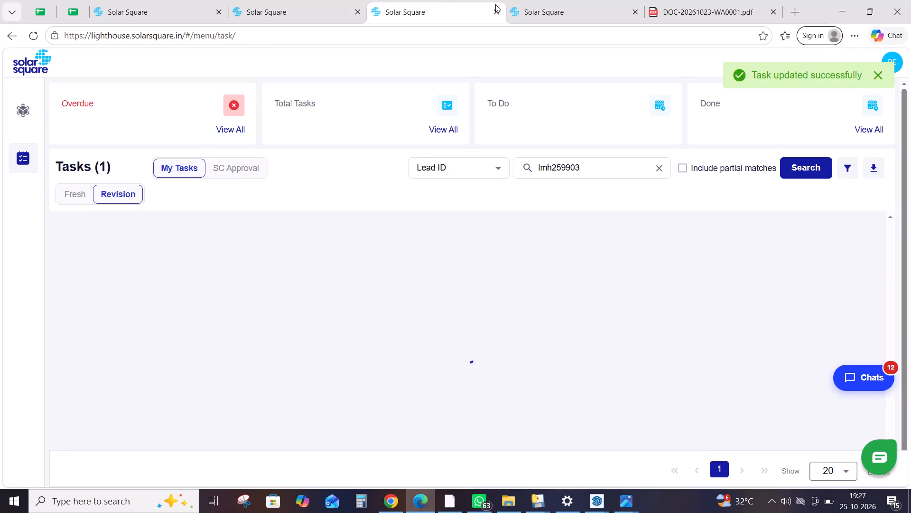
pyautogui.click(128, 0)
pyautogui.click(315, 11)
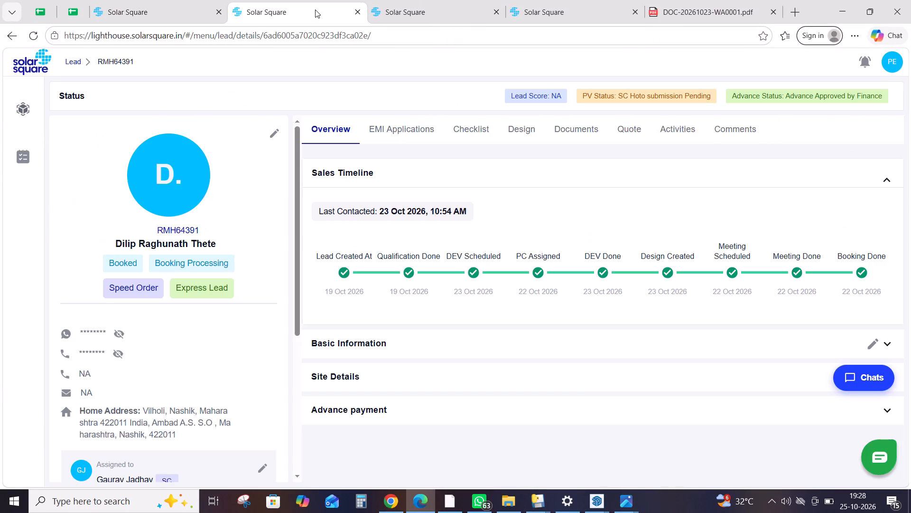
pyautogui.click(164, 0)
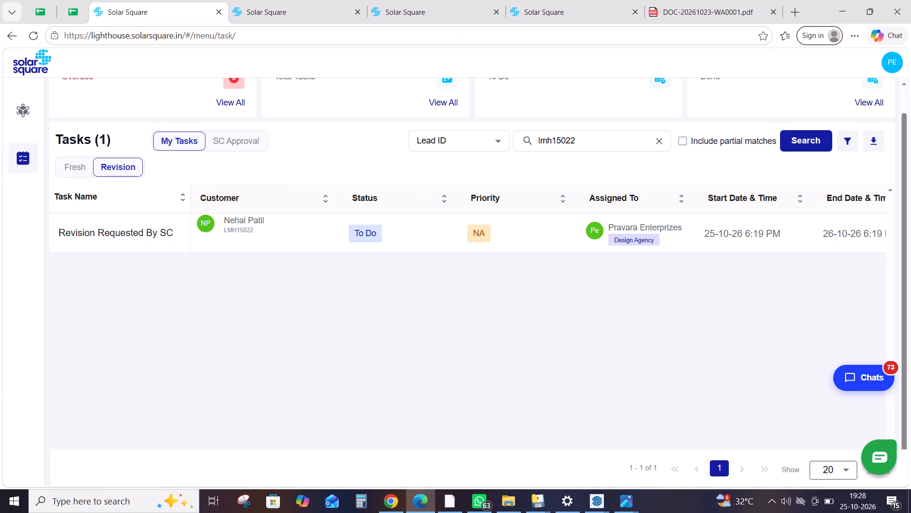
pyautogui.click(662, 141)
pyautogui.scroll(-4, 326, 293)
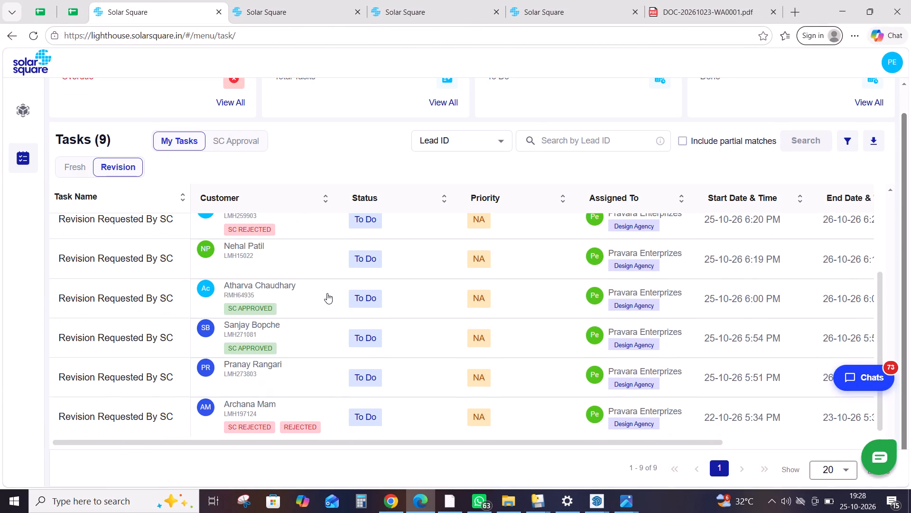
pyautogui.click(303, 292)
pyautogui.click(697, 66)
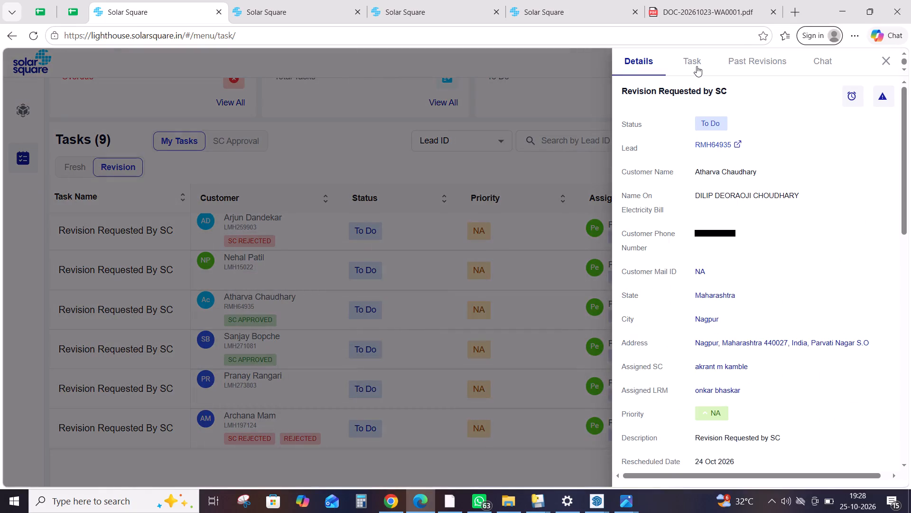
pyautogui.click(696, 66)
# For BOM Structure 1, set roof type RCC, structure type Pre-fab, structure height 8 ft SS and matrix type 2P.
pyautogui.scroll(-6, 736, 191)
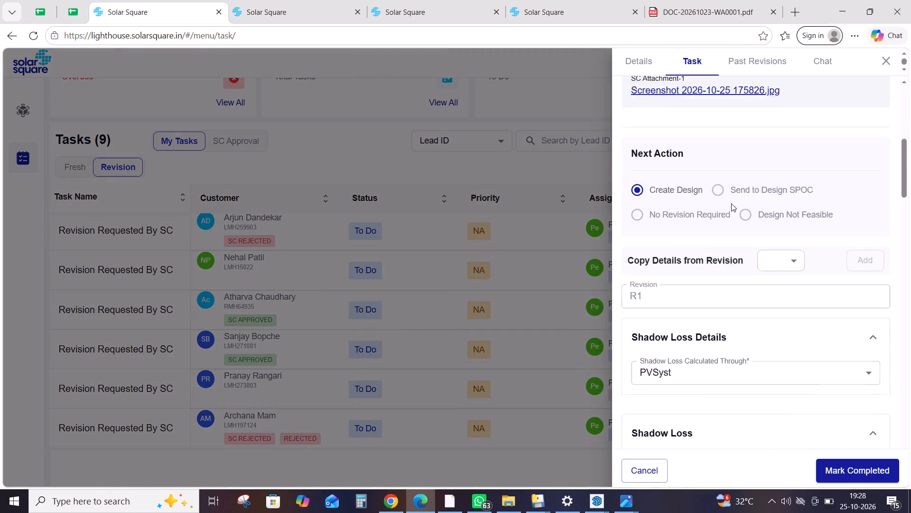
pyautogui.scroll(-19, 726, 208)
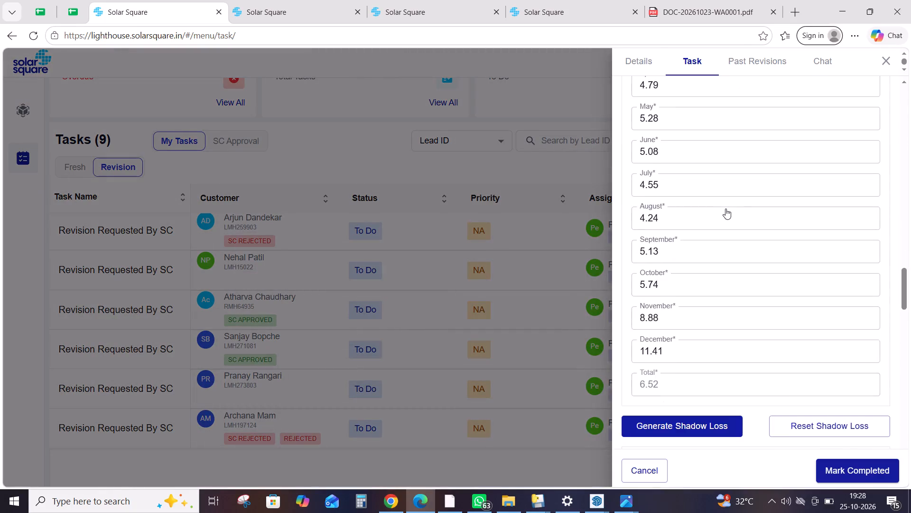
pyautogui.scroll(-5, 725, 209)
pyautogui.scroll(-5, 691, 269)
pyautogui.click(693, 260)
pyautogui.click(681, 291)
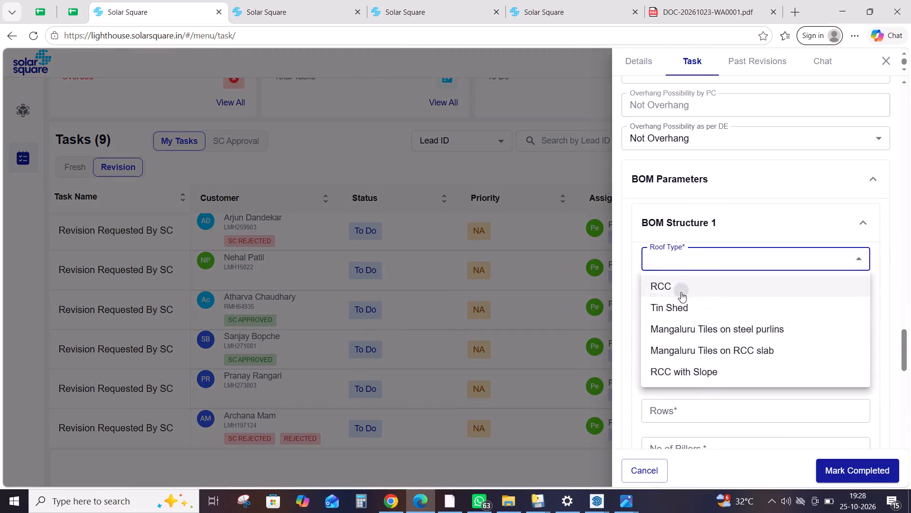
pyautogui.click(679, 295)
pyautogui.click(670, 345)
pyautogui.click(676, 335)
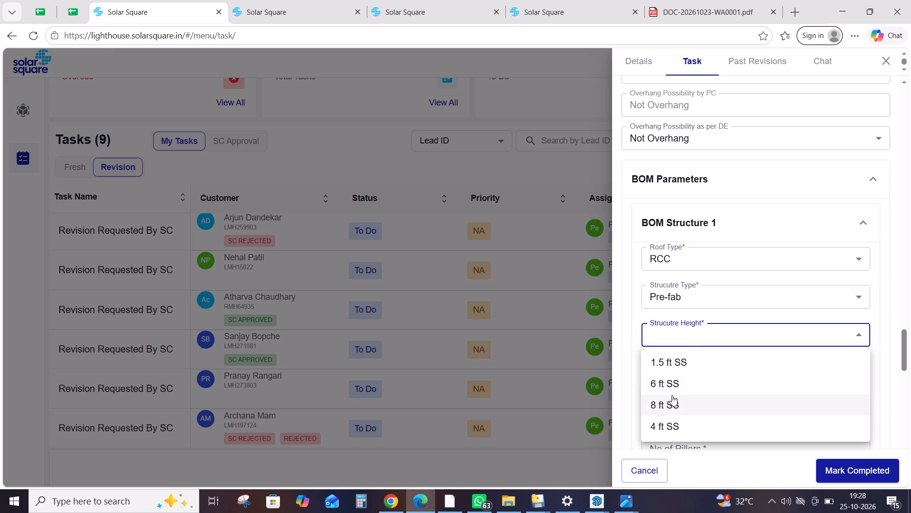
pyautogui.click(669, 403)
pyautogui.scroll(-2, 706, 245)
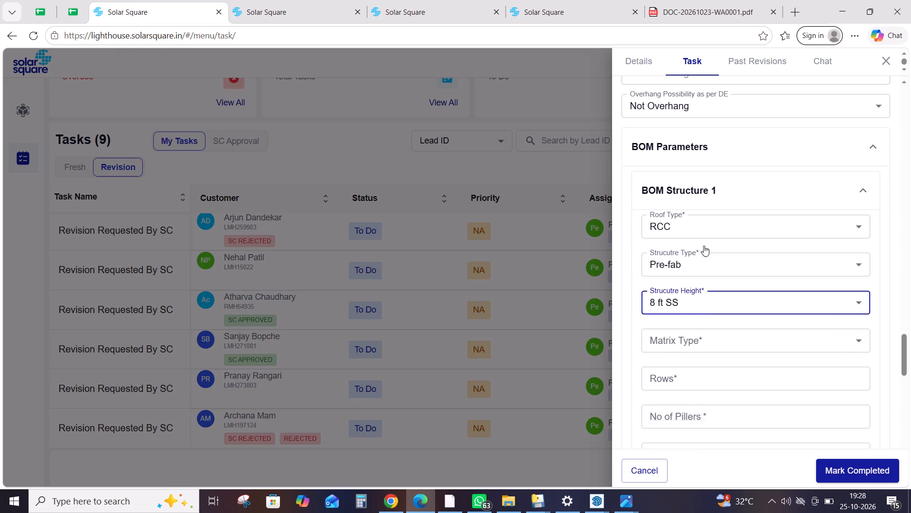
pyautogui.click(693, 257)
pyautogui.click(660, 327)
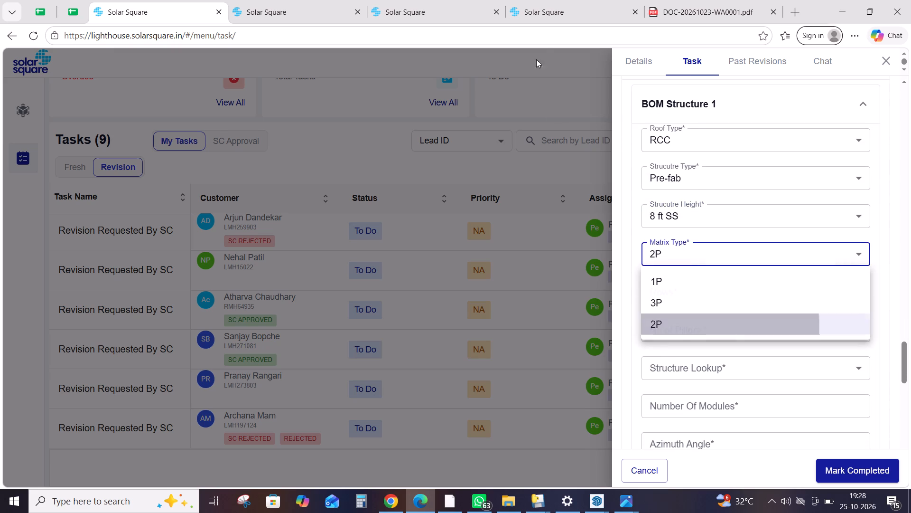
pyautogui.click(561, 17)
pyautogui.click(453, 0)
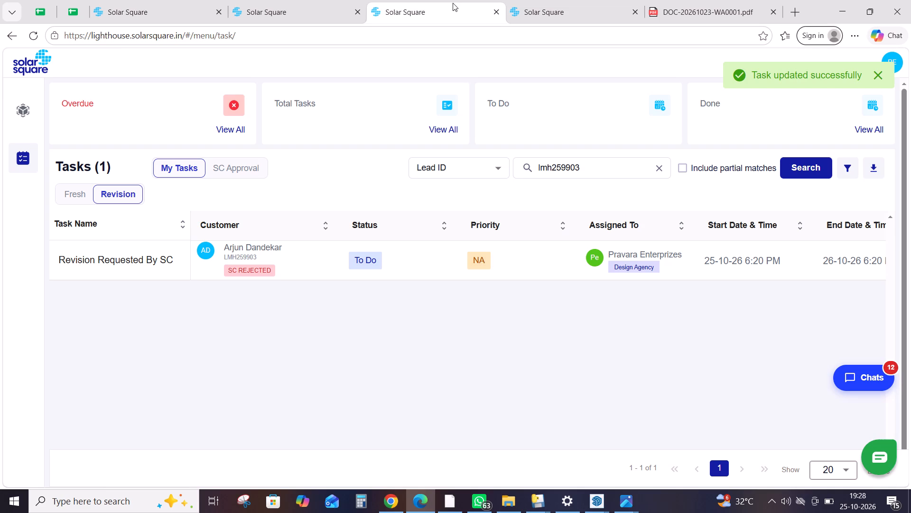
pyautogui.click(293, 16)
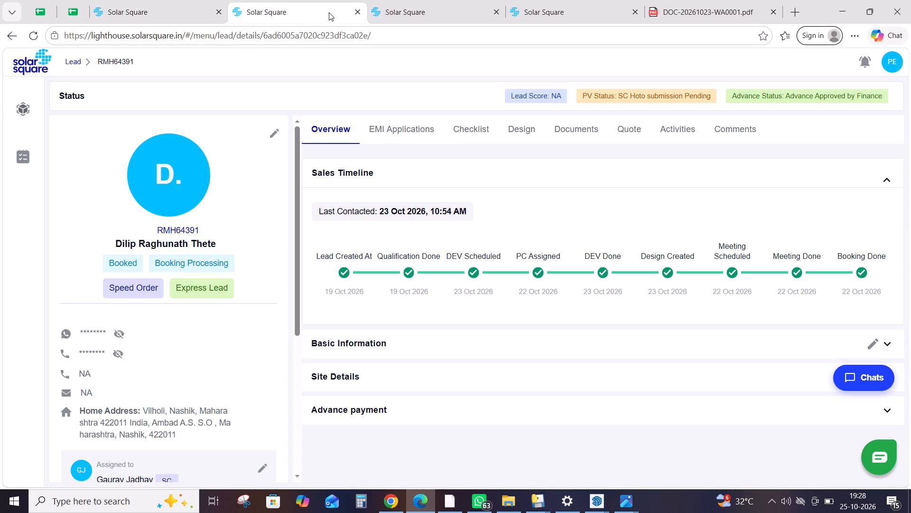
pyautogui.click(361, 15)
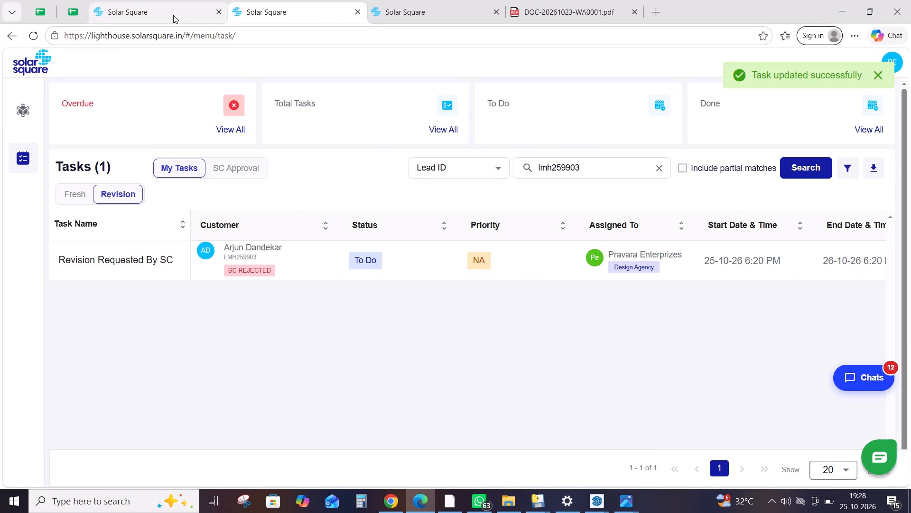
pyautogui.click(172, 14)
# Complete BOM Structure 1 with 2 rows, 4 pillars, Pre-fab structure lookup, 3 modules and TSM Case 1.
pyautogui.click(671, 284)
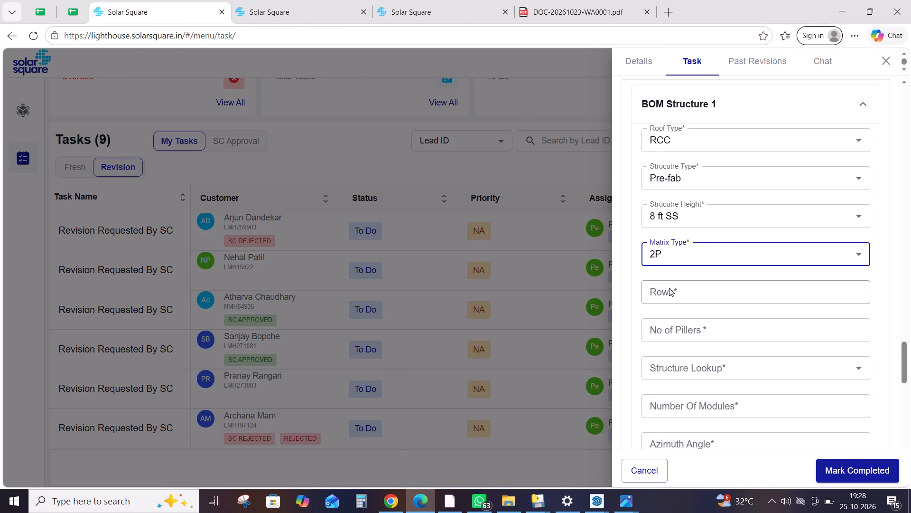
pyautogui.press('4')
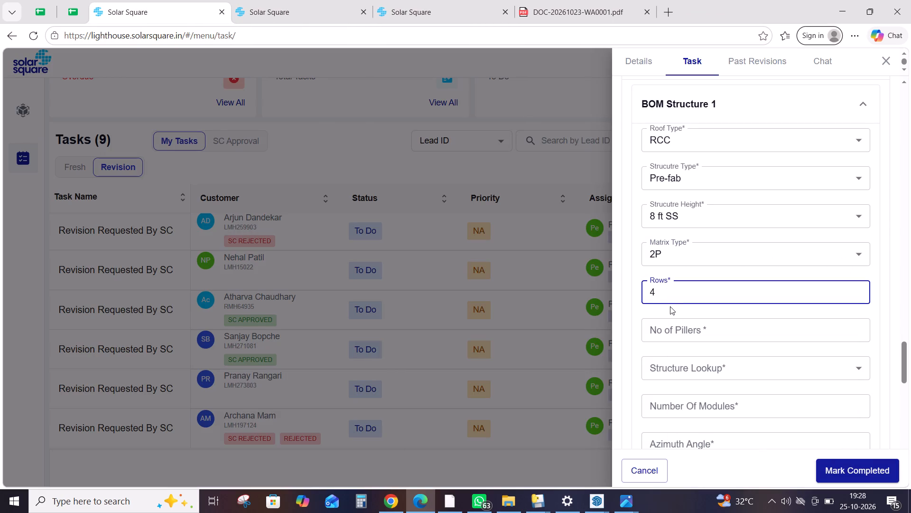
pyautogui.press('BackSpace')
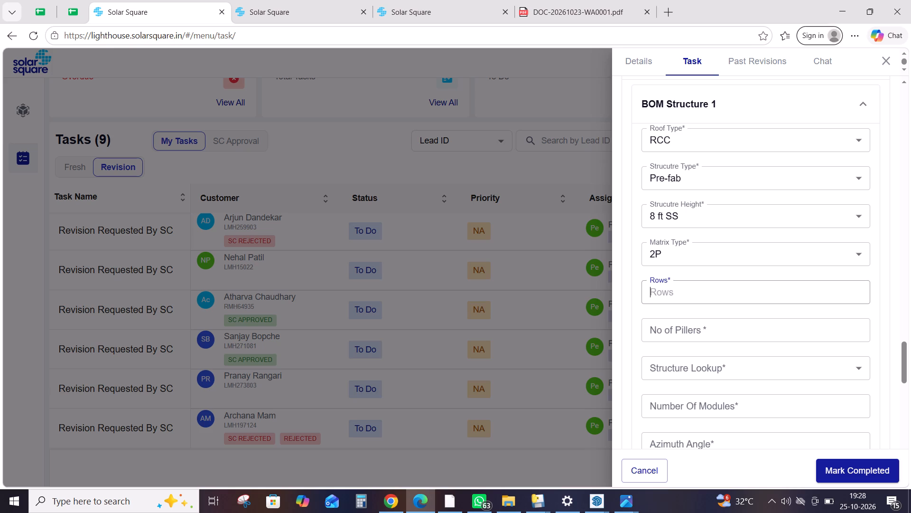
pyautogui.press('2')
pyautogui.click(658, 333)
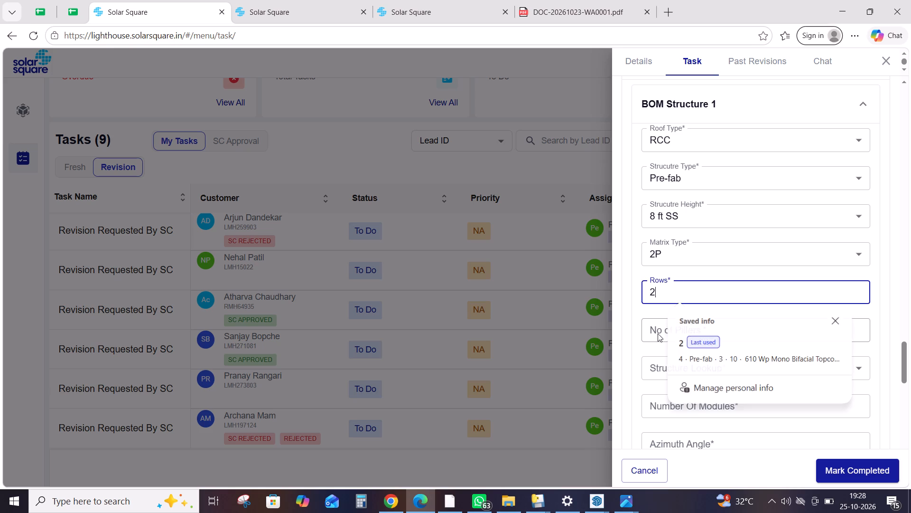
pyautogui.press('4')
pyautogui.click(665, 368)
pyautogui.click(659, 369)
pyautogui.click(662, 385)
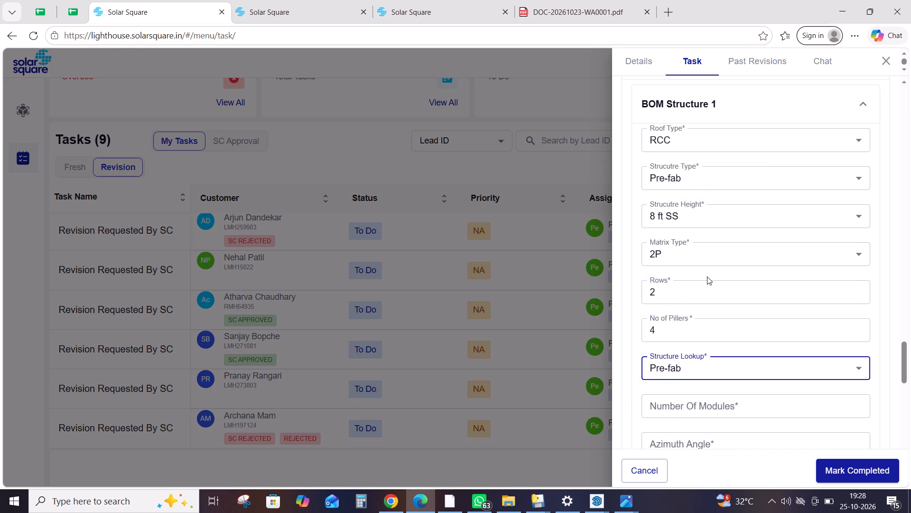
pyautogui.scroll(-2, 707, 276)
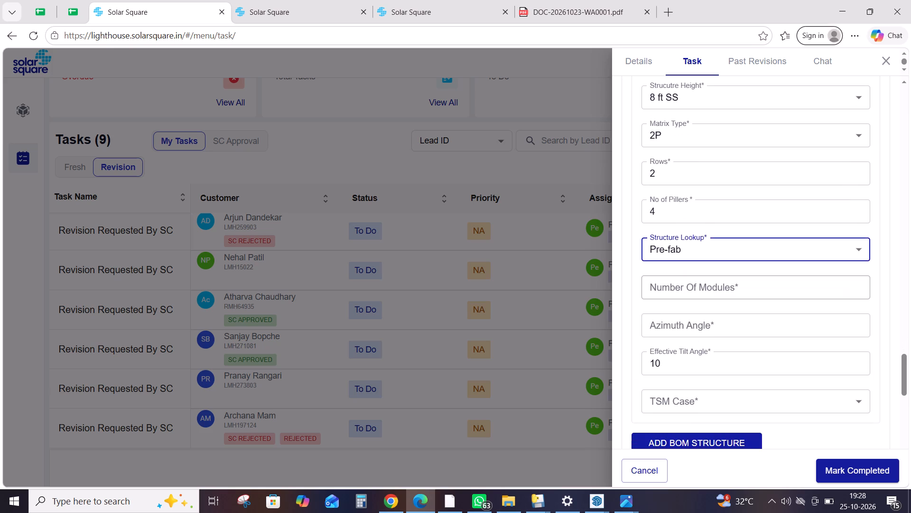
pyautogui.click(688, 288)
pyautogui.click(688, 293)
pyautogui.press('3')
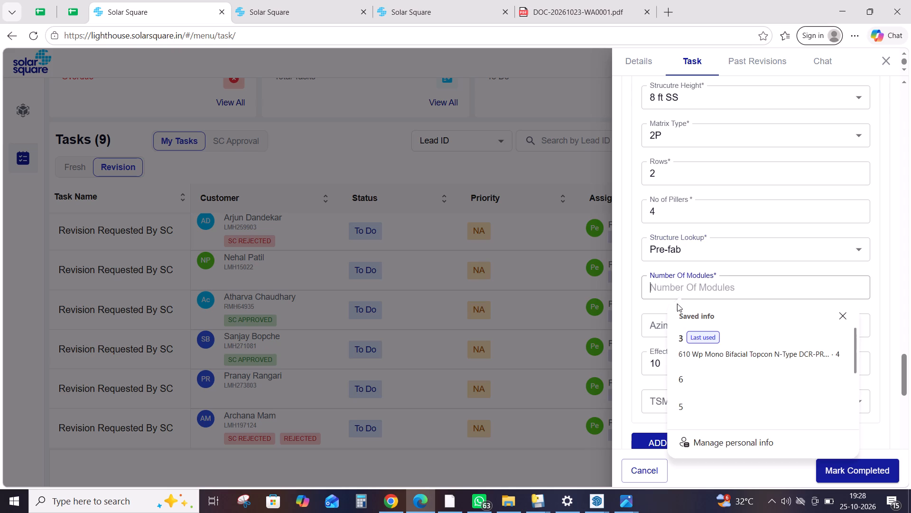
pyautogui.click(652, 393)
pyautogui.click(661, 421)
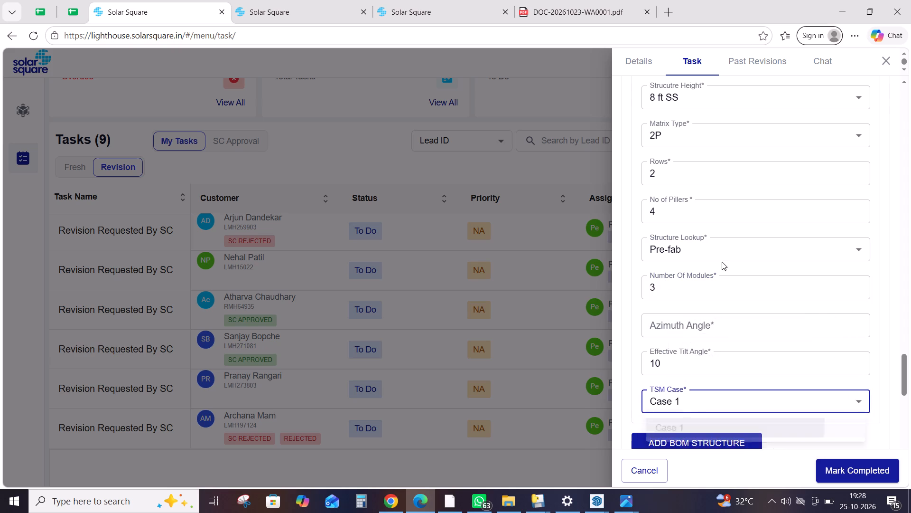
# Add a second BOM structure with roof type RCC, structure type Pre-fab, height 8 ft SS and matrix type 2P.
pyautogui.scroll(-2, 722, 260)
pyautogui.click(688, 327)
pyautogui.click(866, 282)
pyautogui.scroll(3, 780, 257)
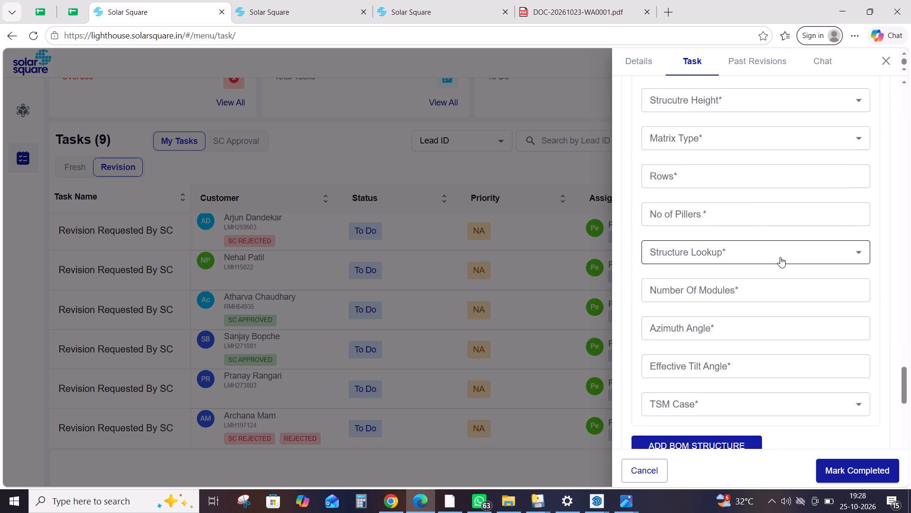
pyautogui.scroll(1, 780, 257)
pyautogui.click(695, 144)
pyautogui.click(682, 169)
pyautogui.click(684, 181)
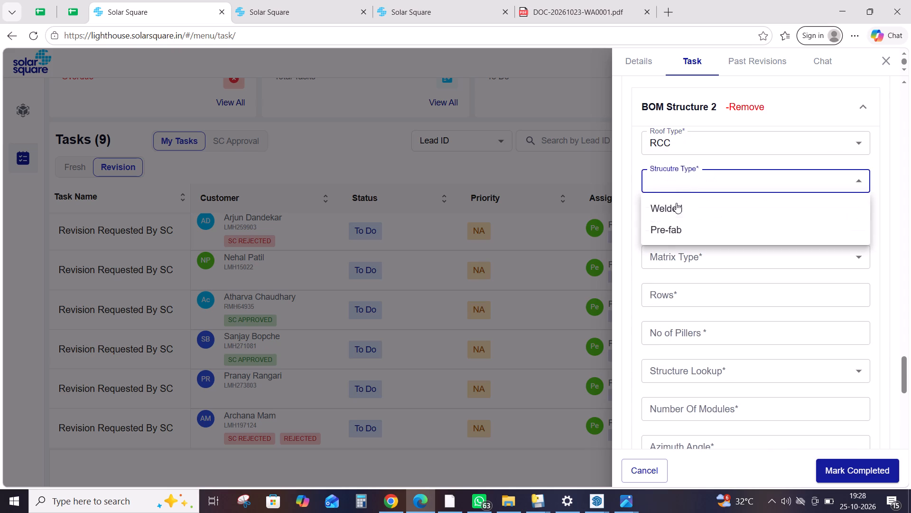
pyautogui.click(663, 228)
pyautogui.click(681, 218)
pyautogui.click(670, 292)
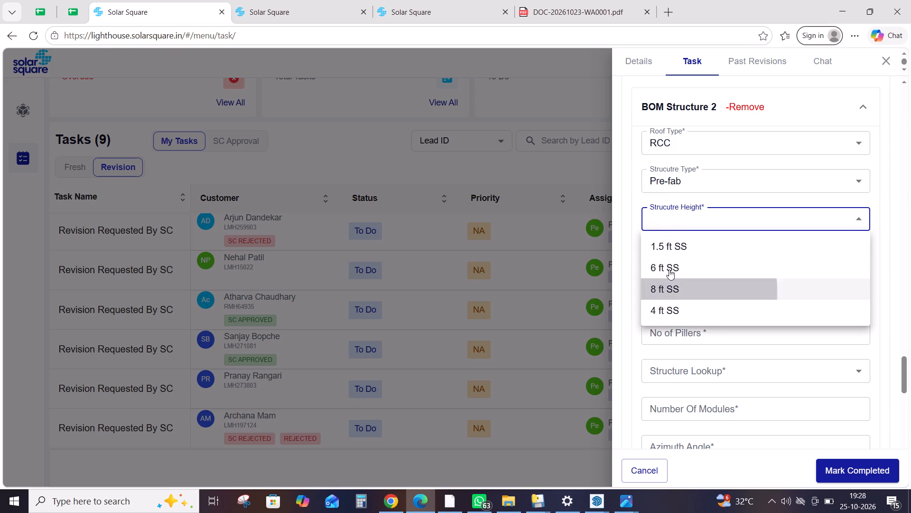
pyautogui.click(671, 260)
pyautogui.click(654, 327)
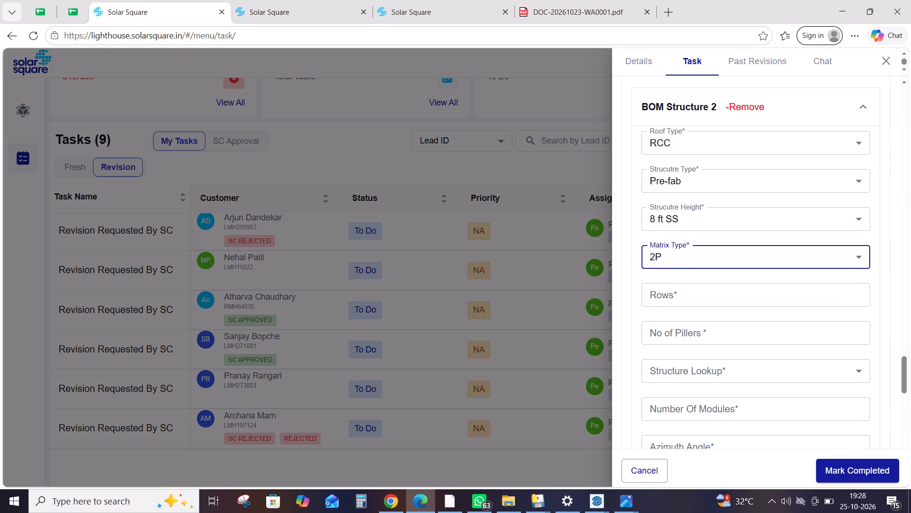
# Complete BOM Structure 2 with 2 rows, 4 pillars, Pre-fab structure lookup, 3 modules and TSM Case 1.
pyautogui.click(675, 300)
pyautogui.press('2')
pyautogui.click(648, 335)
pyautogui.press('4')
pyautogui.click(660, 371)
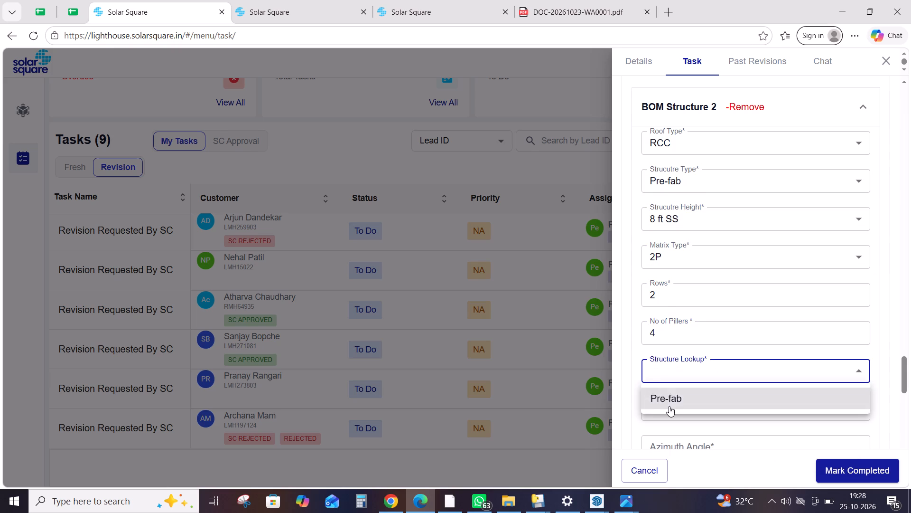
pyautogui.click(669, 406)
pyautogui.click(689, 410)
pyautogui.moveTo(680, 408); pyautogui.dragTo(650, 386)
pyautogui.press('3')
pyautogui.scroll(-2, 652, 294)
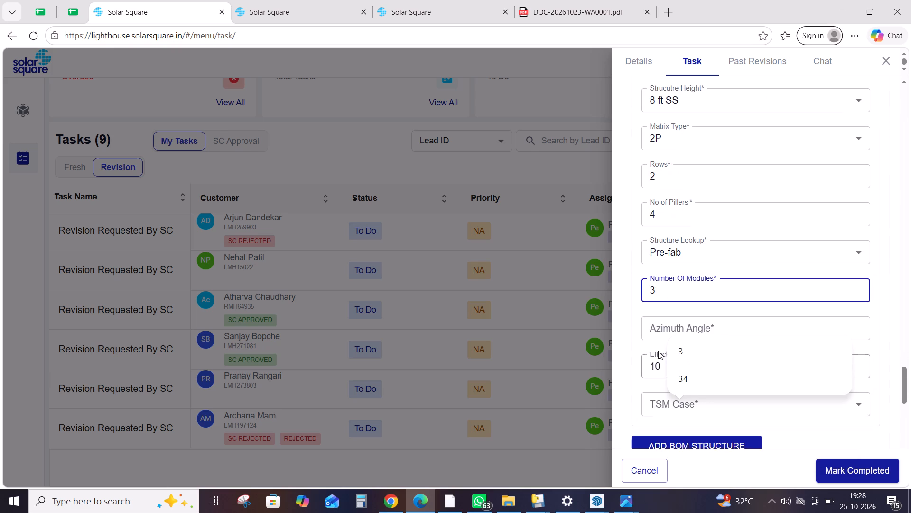
pyautogui.click(658, 397)
pyautogui.click(668, 429)
# Set Module Make to 610 Wp Mono Bifacial Topcon N-Type DCR-PREMIER, AMC Tenure to 4 and savings guarantee eligibility to No.
pyautogui.scroll(-4, 712, 226)
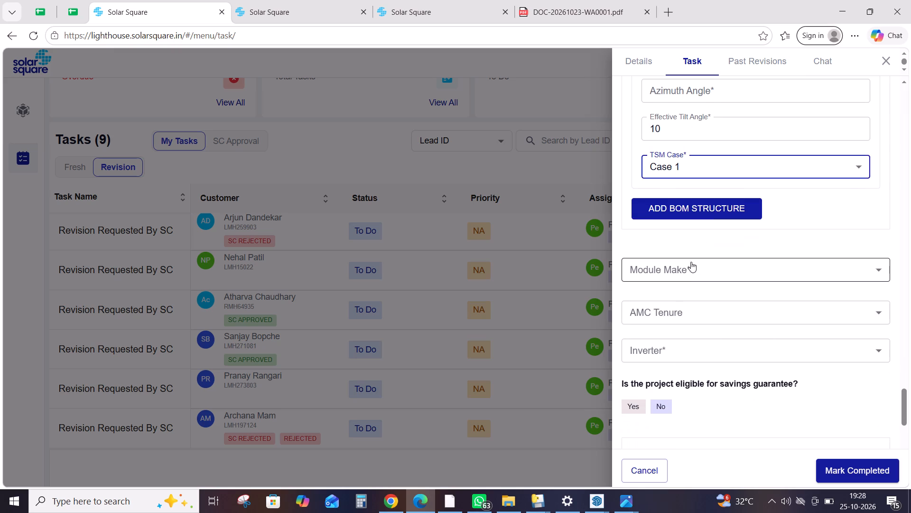
pyautogui.click(691, 262)
pyautogui.click(671, 299)
pyautogui.click(665, 316)
pyautogui.click(662, 338)
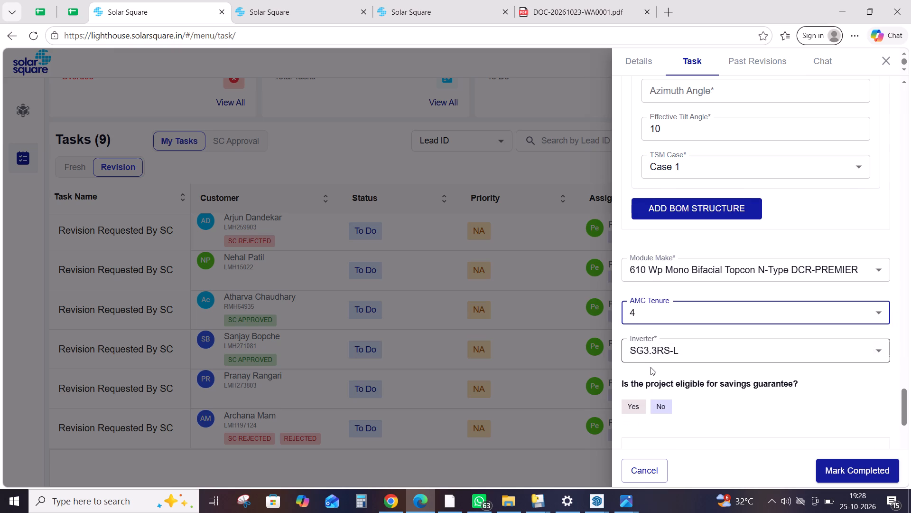
pyautogui.click(663, 405)
pyautogui.scroll(-5, 728, 259)
pyautogui.click(733, 227)
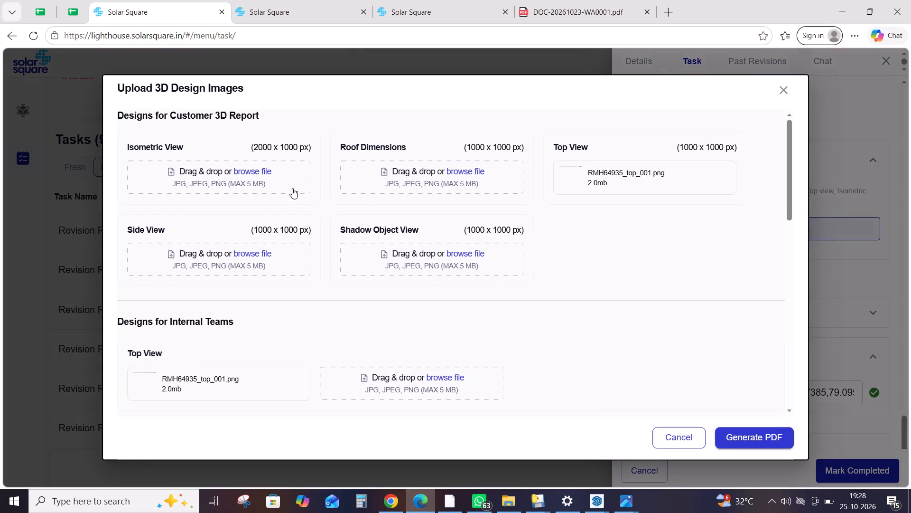
pyautogui.click(264, 167)
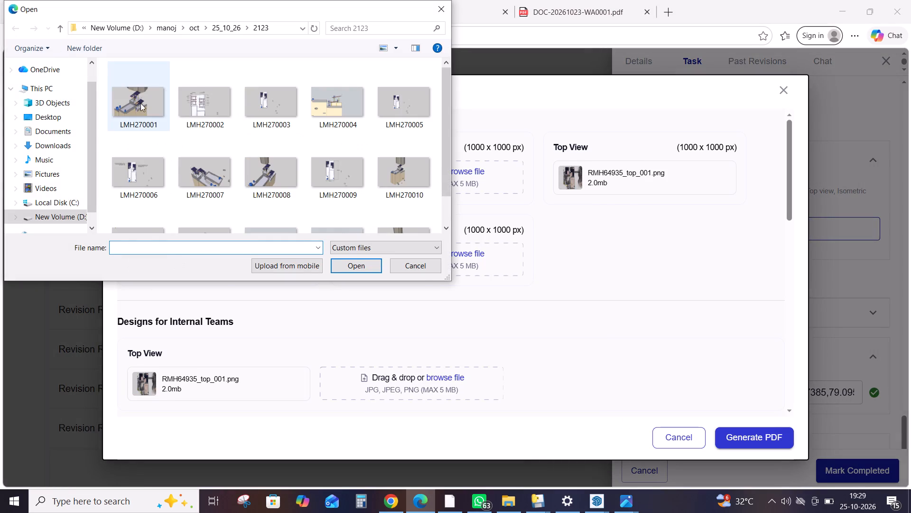
pyautogui.doubleClick(140, 103)
pyautogui.click(374, 173)
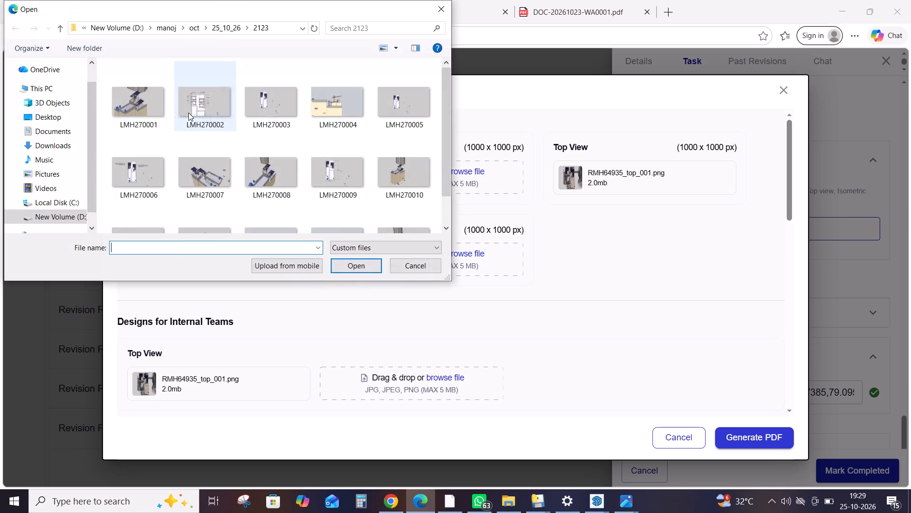
pyautogui.doubleClick(188, 112)
pyautogui.click(699, 171)
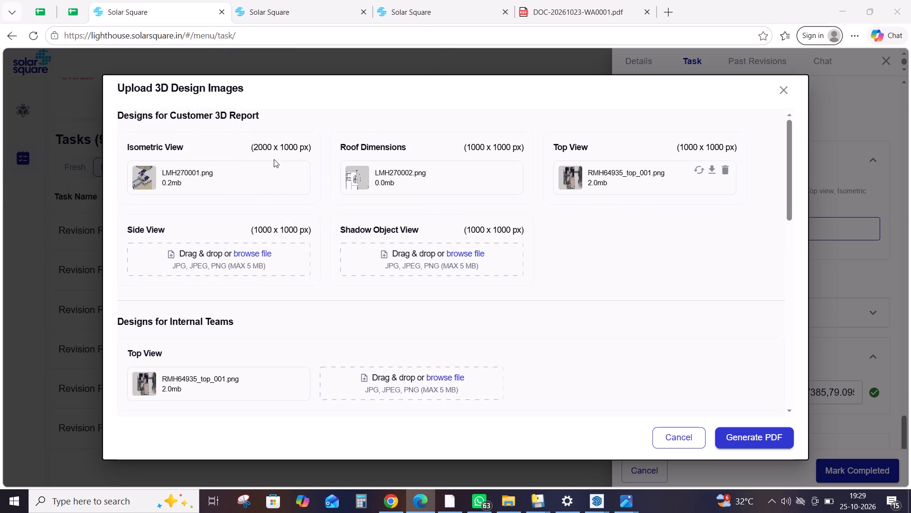
pyautogui.doubleClick(268, 95)
# In the customer 3D report images, upload LMH270004 as Side View and LMH270011 as Shadow Object View.
pyautogui.click(231, 256)
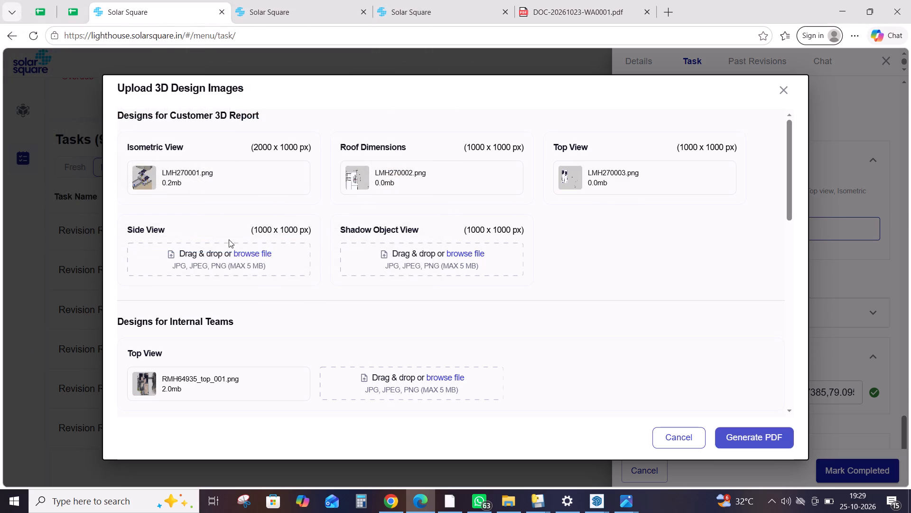
pyautogui.doubleClick(339, 108)
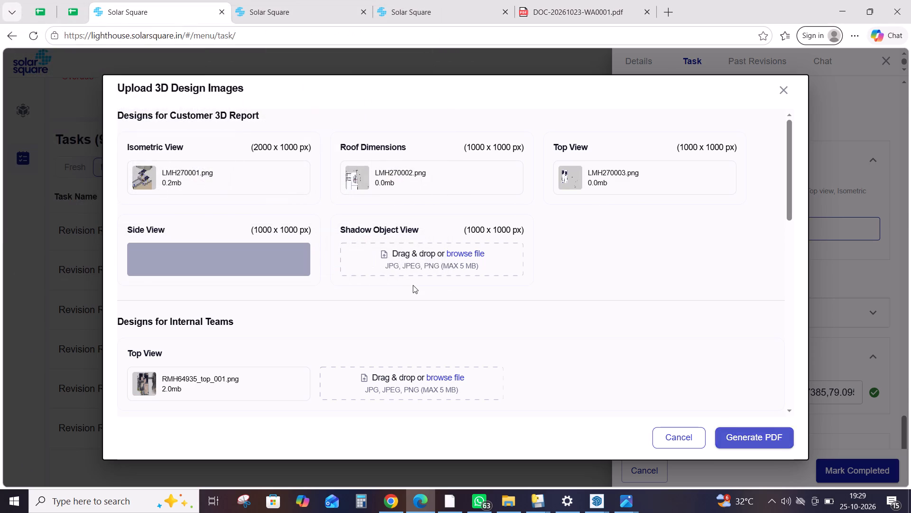
pyautogui.click(428, 261)
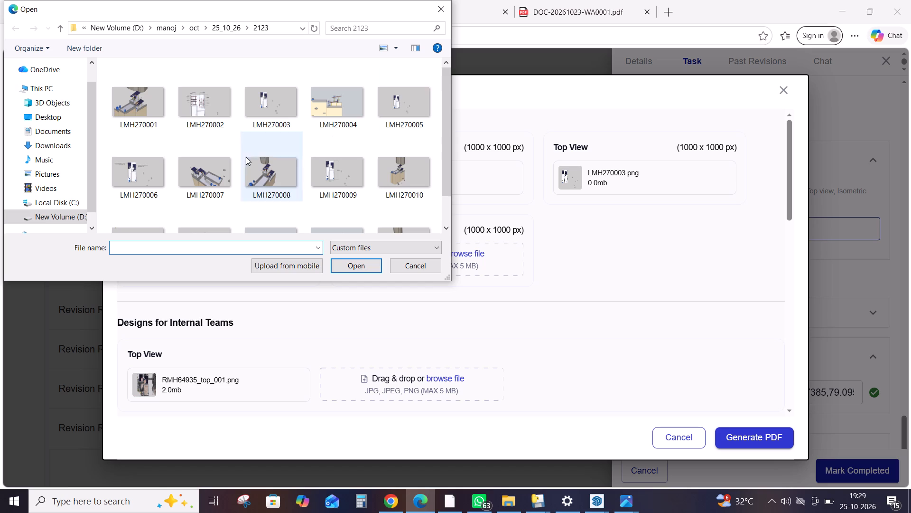
pyautogui.scroll(-2, 378, 144)
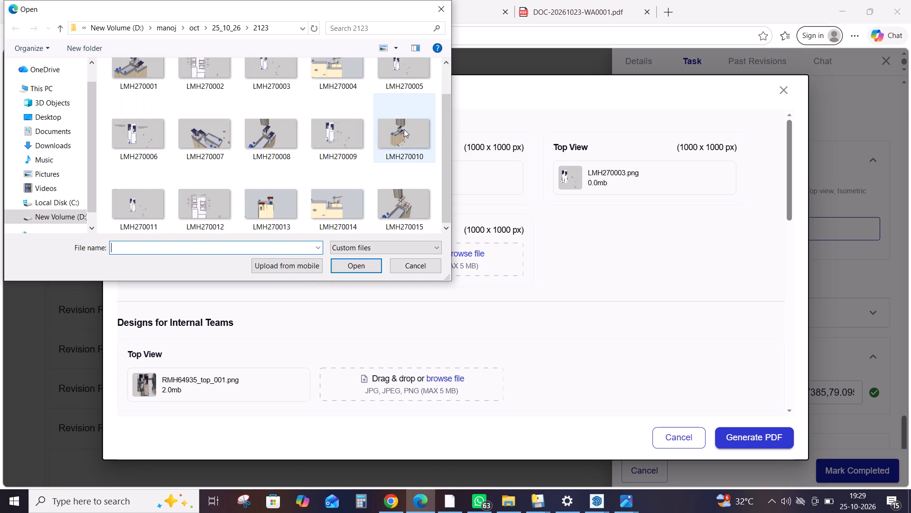
pyautogui.doubleClick(124, 212)
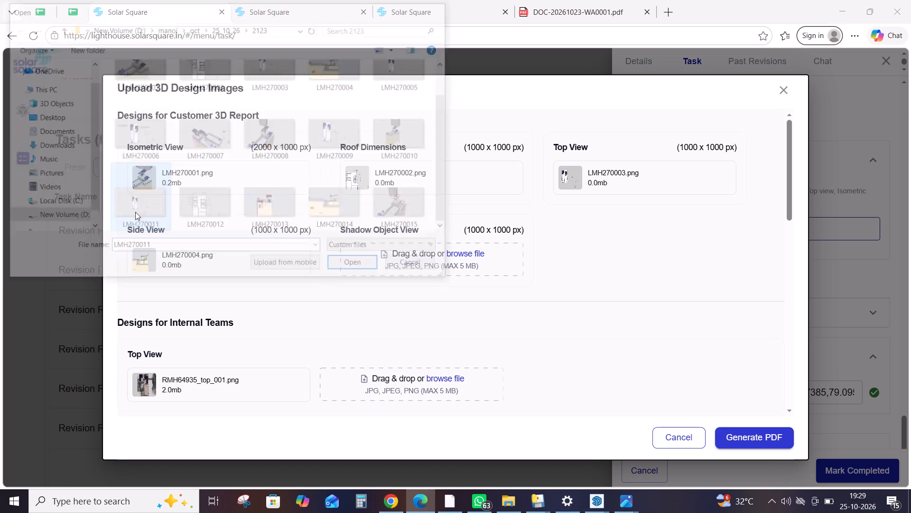
# In the internal team designs, replace Top View with LMH270006 and upload LMH270007 and LMH270008 together as Isometric View.
pyautogui.scroll(-3, 334, 211)
pyautogui.click(272, 198)
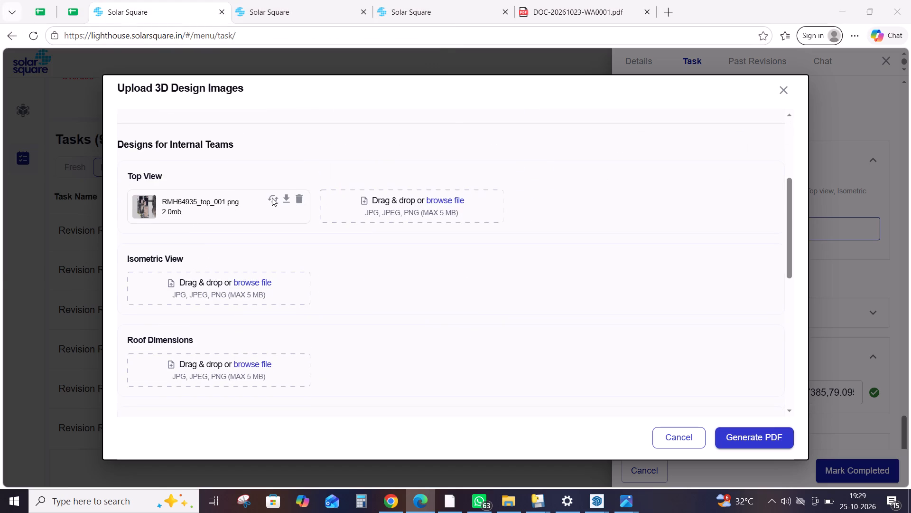
pyautogui.doubleClick(138, 169)
pyautogui.scroll(-1, 190, 214)
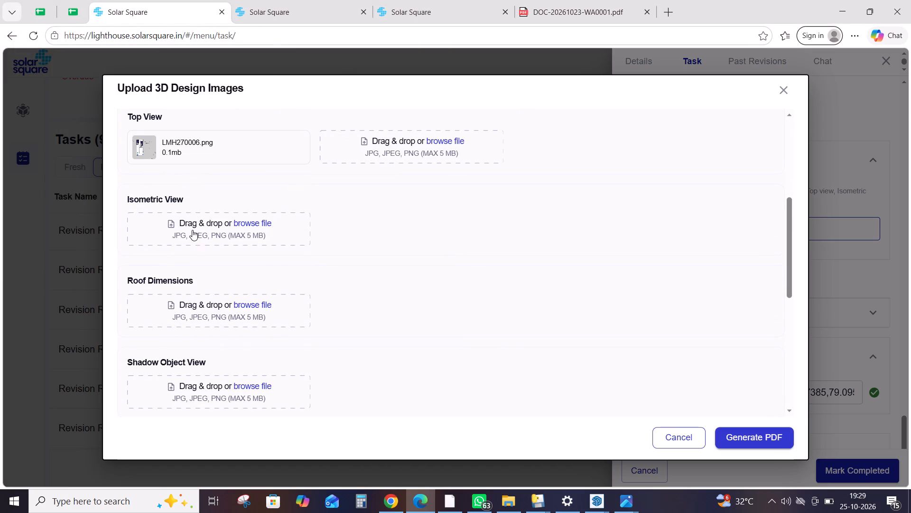
pyautogui.click(192, 230)
pyautogui.click(191, 174)
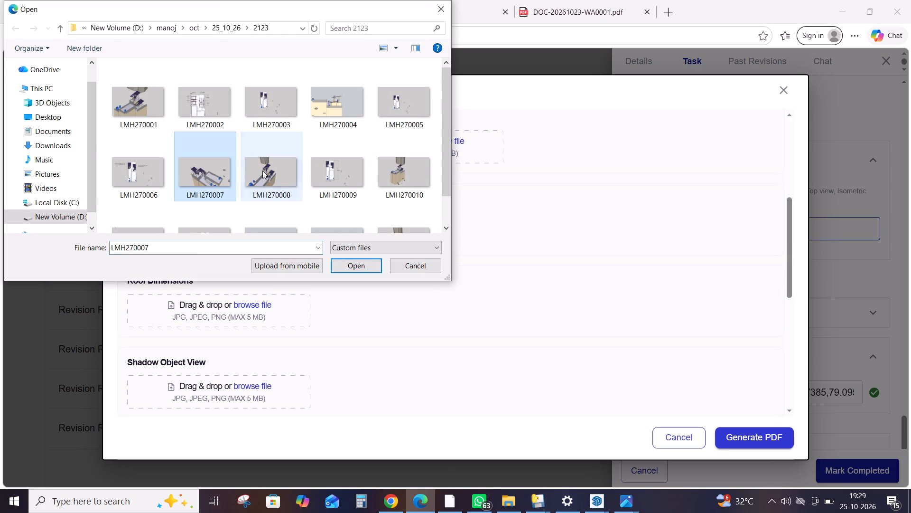
pyautogui.keyDown('ctrl'); pyautogui.click(262, 171); pyautogui.keyUp('ctrl')
pyautogui.keyDown('ctrl'); pyautogui.click(347, 266); pyautogui.keyUp('ctrl')
# In the internal team designs, upload LMH270009 as Roof Dimensions and LMH270010 with LMH270011 as Shadow Object View.
pyautogui.click(221, 295)
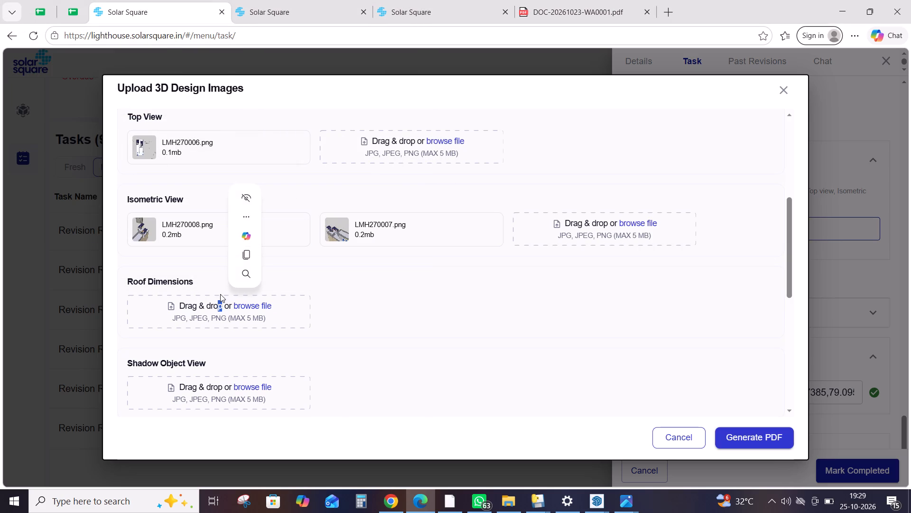
pyautogui.click(219, 306)
pyautogui.click(335, 171)
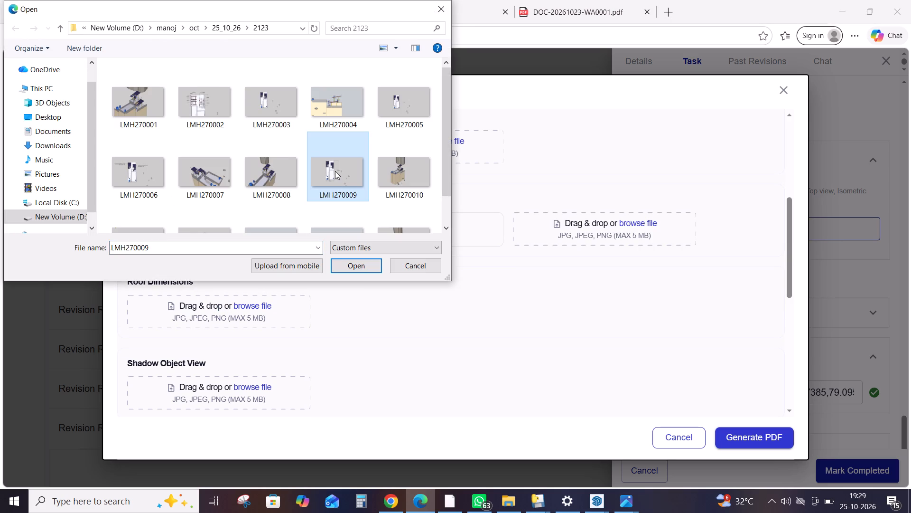
pyautogui.click(335, 171)
pyautogui.scroll(-1, 305, 237)
pyautogui.click(228, 322)
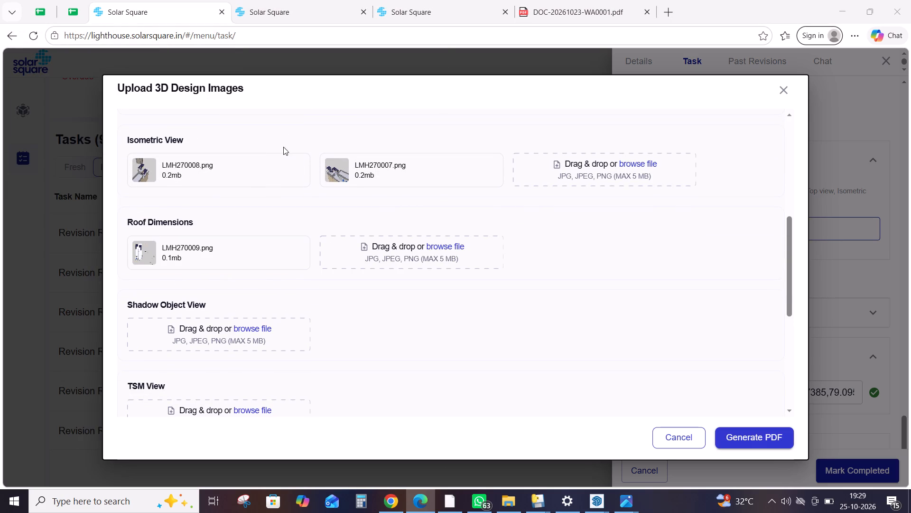
pyautogui.scroll(-3, 281, 171)
pyautogui.click(408, 112)
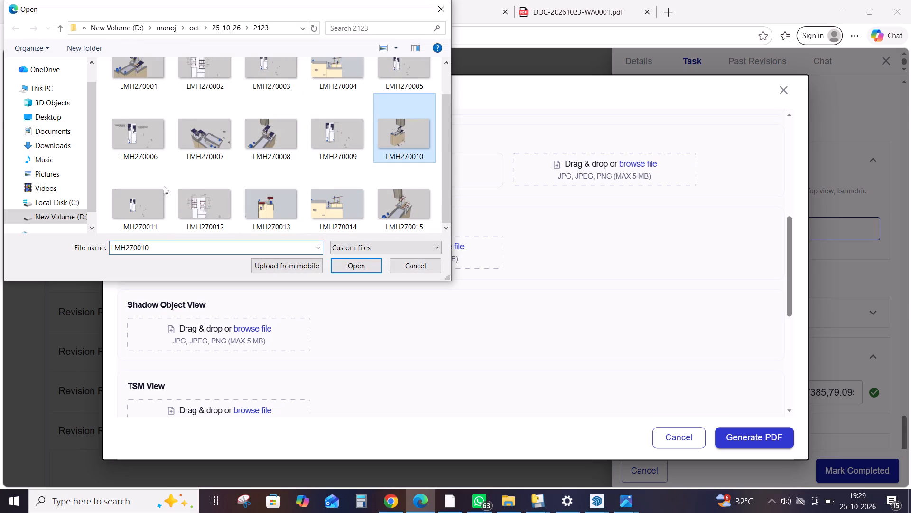
pyautogui.keyDown('ctrl'); pyautogui.click(151, 210); pyautogui.keyUp('ctrl')
pyautogui.keyDown('ctrl'); pyautogui.click(350, 268); pyautogui.keyUp('ctrl')
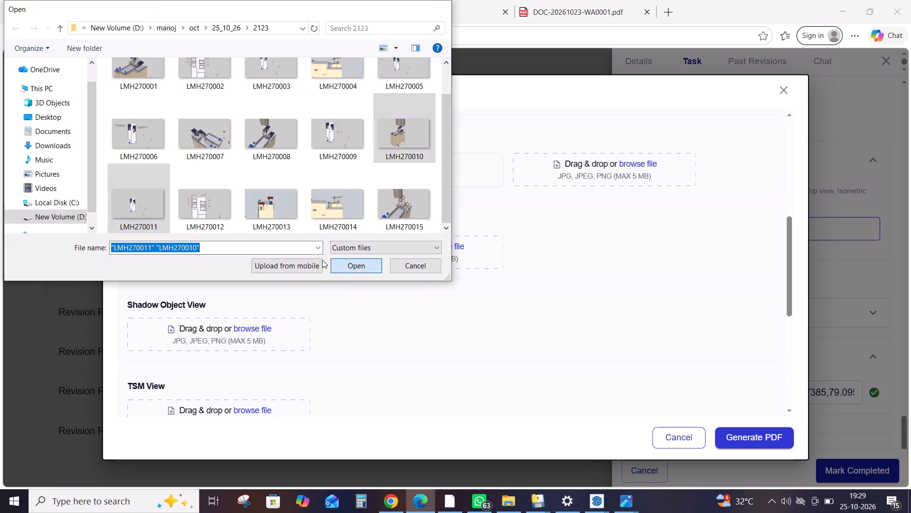
# In the internal team designs, upload LMH270012 as TSM View and LMH270013 under Additional Images.
pyautogui.scroll(-1, 255, 242)
pyautogui.click(228, 352)
pyautogui.scroll(-2, 219, 187)
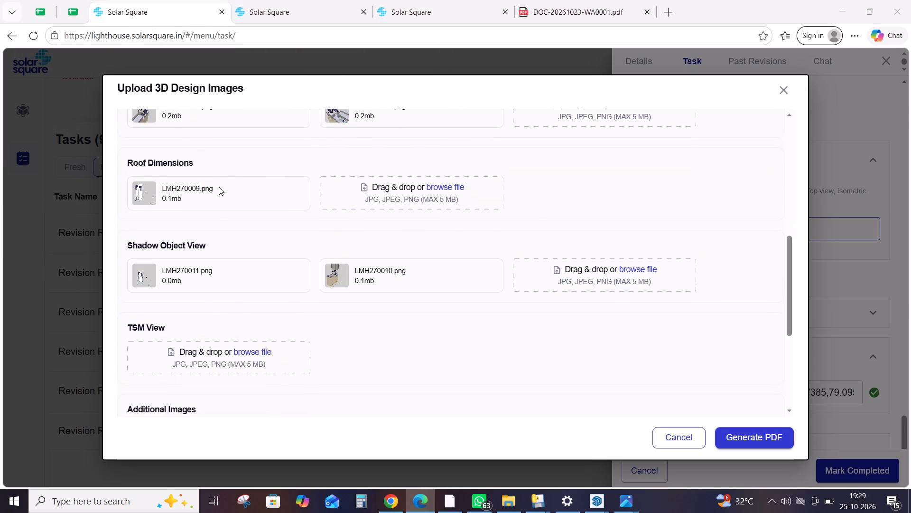
pyautogui.scroll(-6, 219, 187)
pyautogui.doubleClick(202, 198)
pyautogui.scroll(-1, 235, 227)
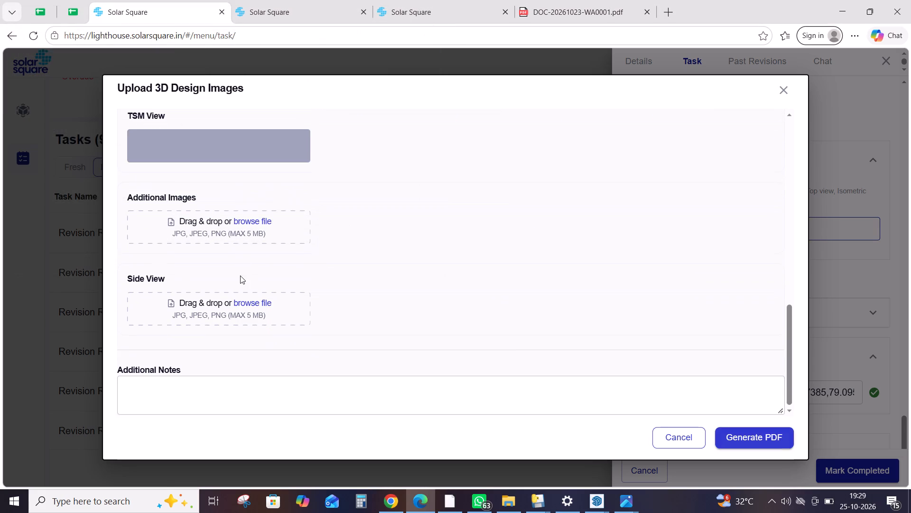
pyautogui.click(238, 229)
pyautogui.scroll(-5, 263, 151)
pyautogui.doubleClick(265, 195)
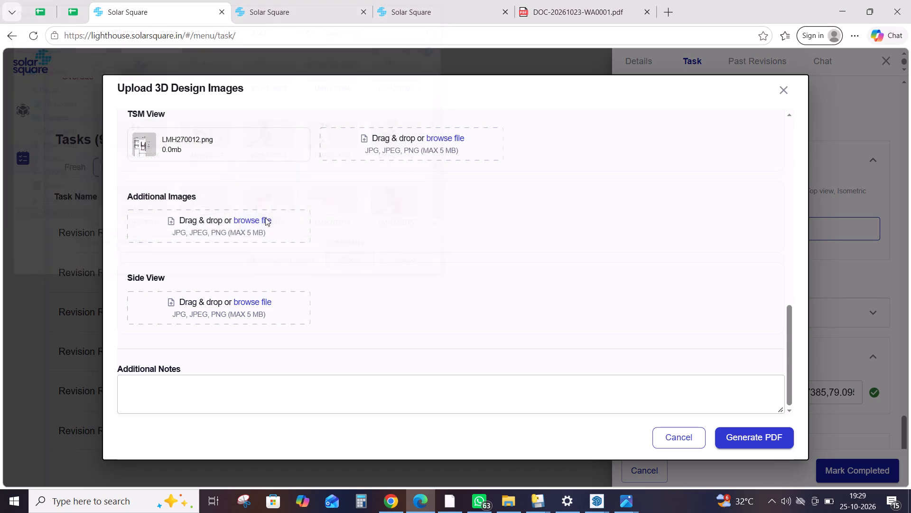
# Upload LMH270014 as the Side View in the internal team designs.
pyautogui.scroll(-1, 267, 216)
pyautogui.click(223, 303)
pyautogui.scroll(-11, 314, 182)
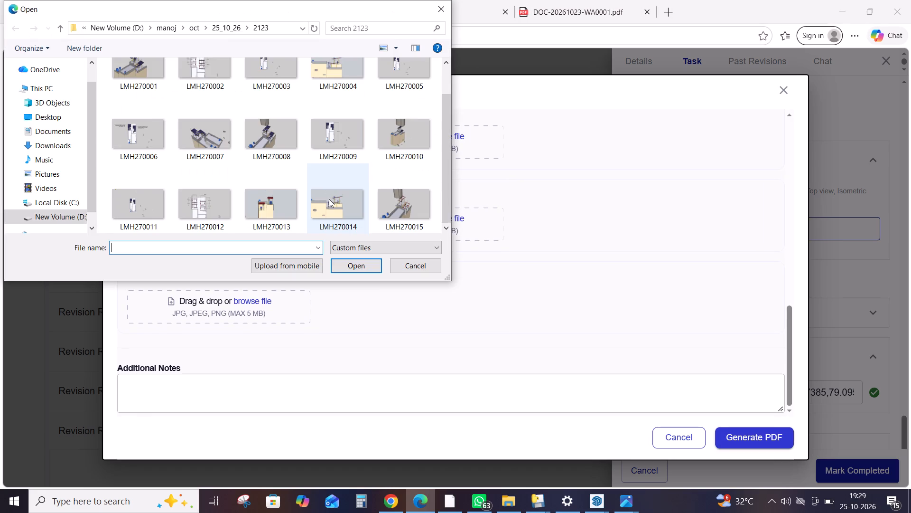
pyautogui.doubleClick(329, 199)
pyautogui.scroll(-5, 310, 222)
pyautogui.click(368, 301)
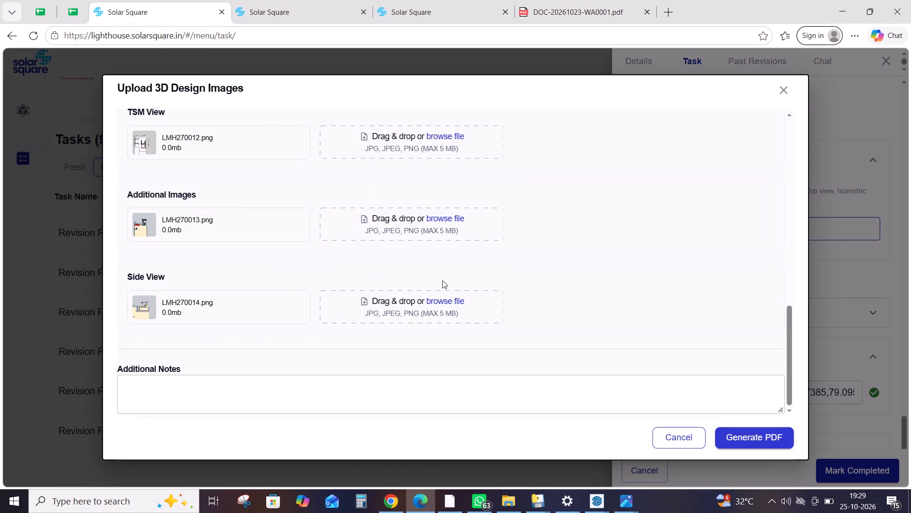
# Paste the clipboard history entry into Additional Notes and generate the PDF from the uploaded design images.
pyautogui.click(338, 392)
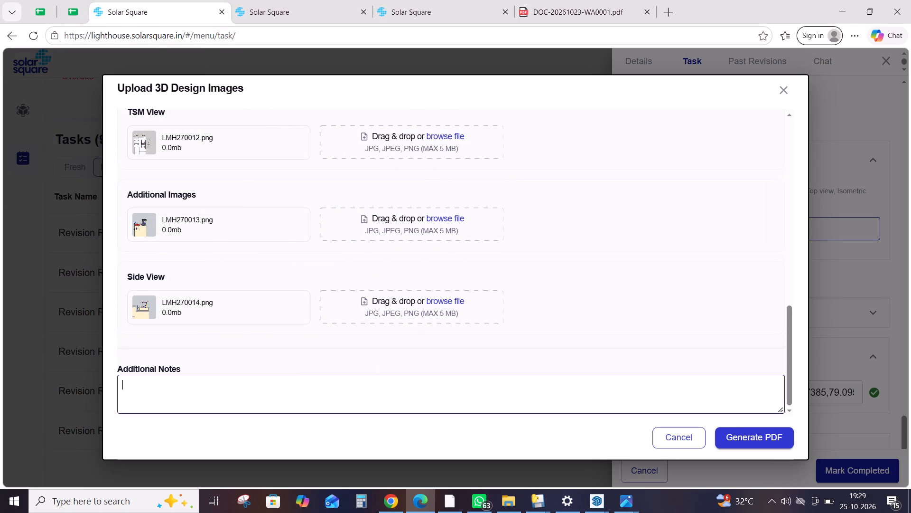
pyautogui.press('super+v')
pyautogui.click(199, 285)
pyautogui.hotkey('ctrl', 'v')
pyautogui.click(729, 432)
pyautogui.scroll(11, 647, 318)
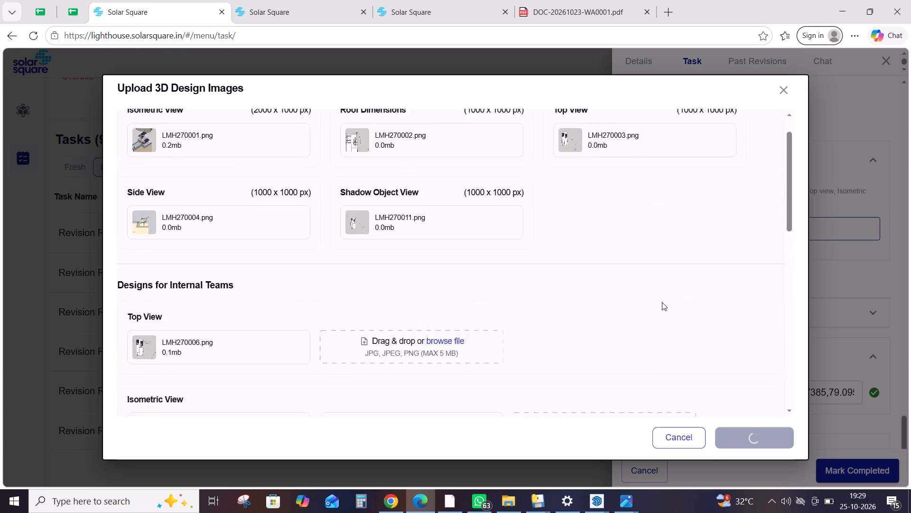
pyautogui.scroll(4, 662, 302)
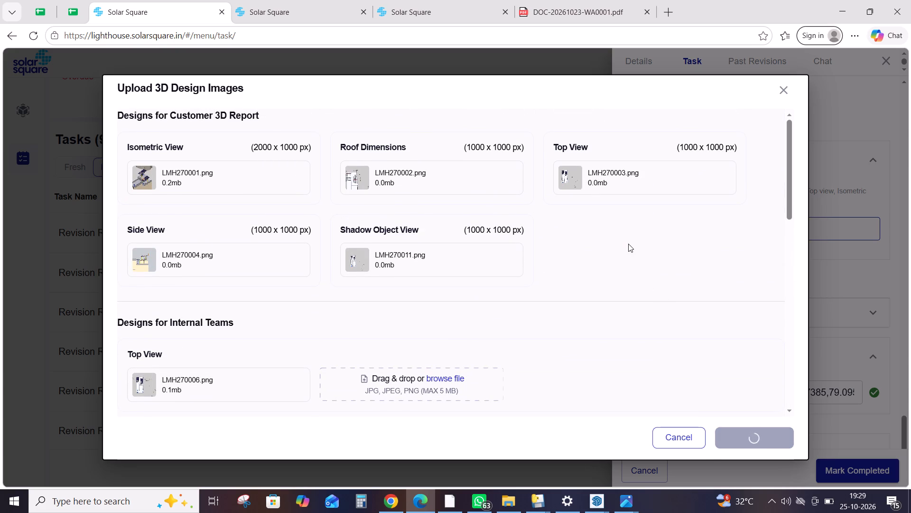
pyautogui.click(536, 512)
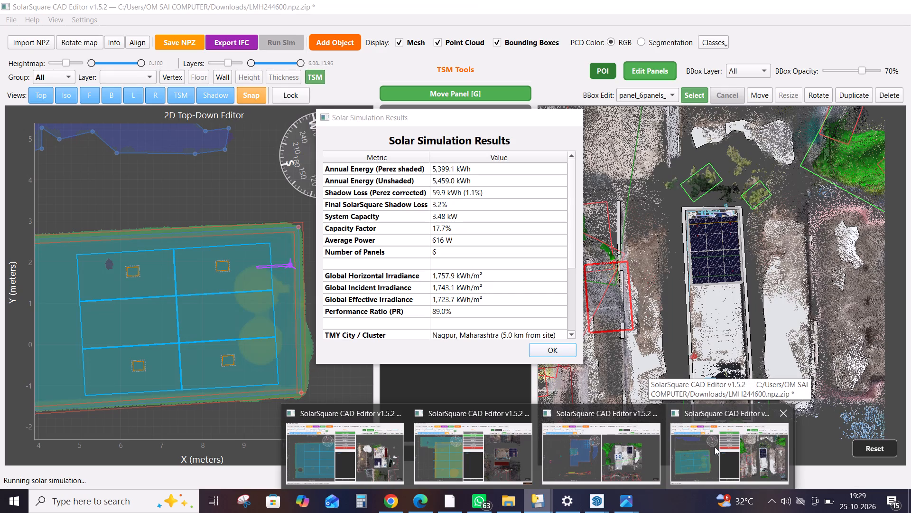
pyautogui.click(715, 447)
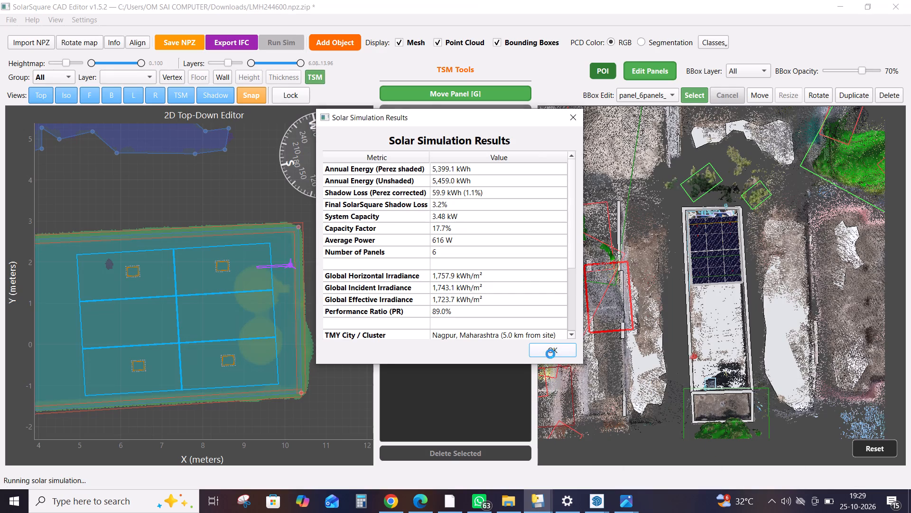
# Dismiss the solar simulation results and look over the NPZ info and metadata of LMH244600 without saving changes.
pyautogui.click(550, 354)
pyautogui.click(580, 203)
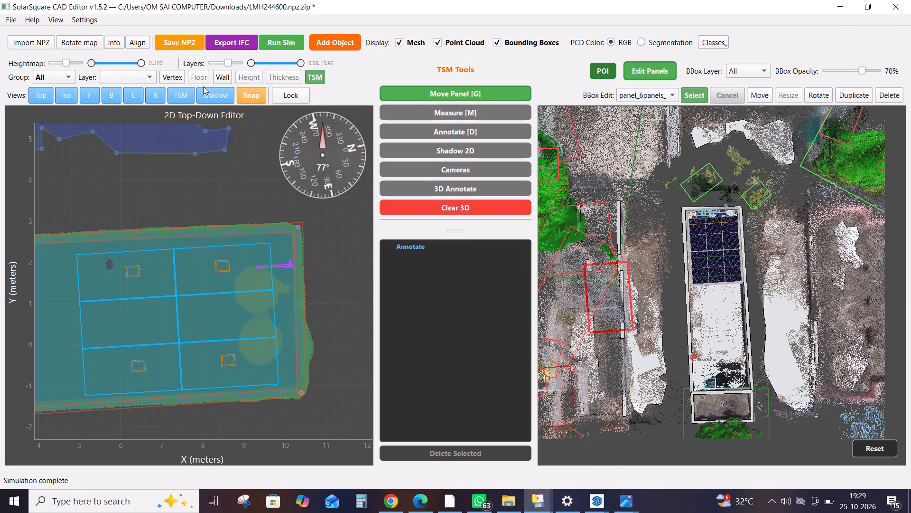
pyautogui.click(118, 43)
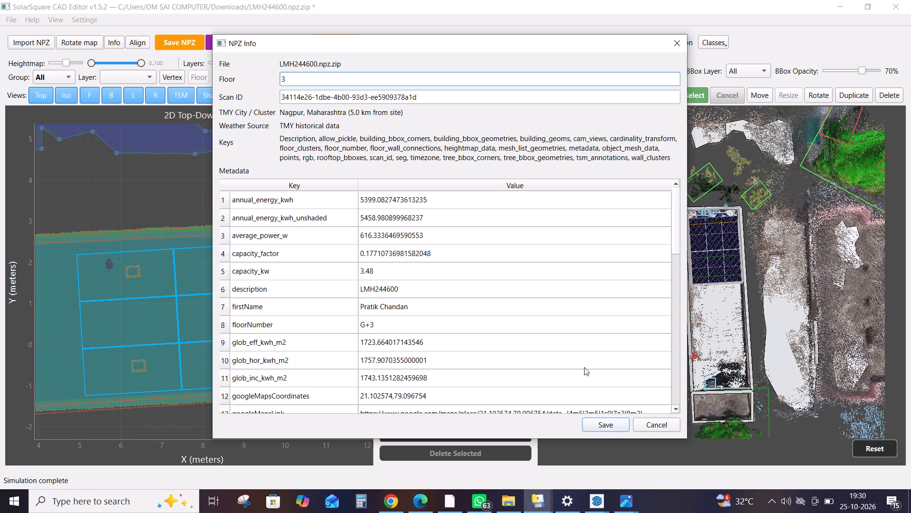
pyautogui.click(659, 426)
pyautogui.click(415, 502)
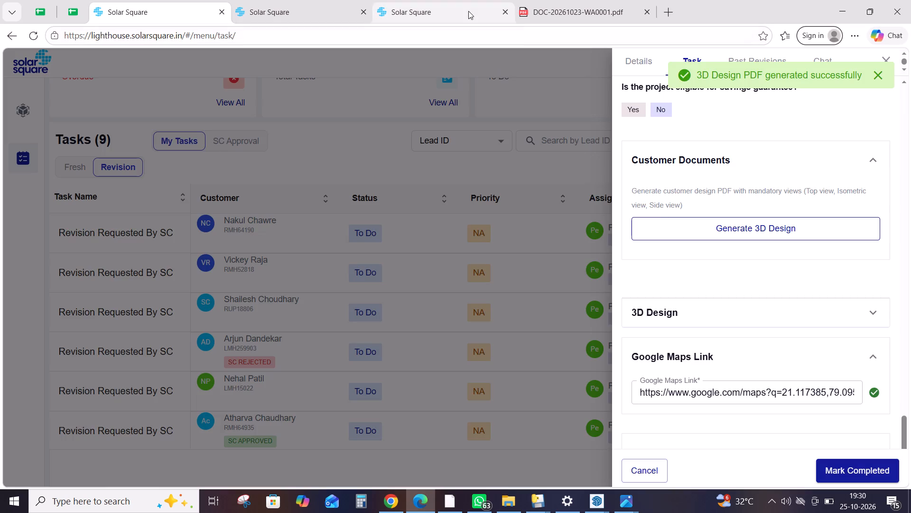
pyautogui.scroll(-4, 835, 328)
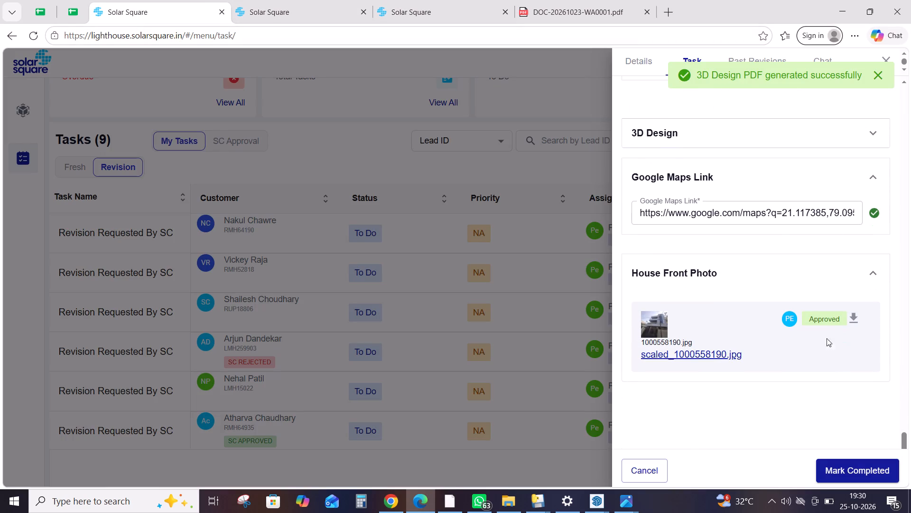
pyautogui.scroll(3, 736, 274)
pyautogui.click(706, 319)
pyautogui.scroll(-2, 710, 296)
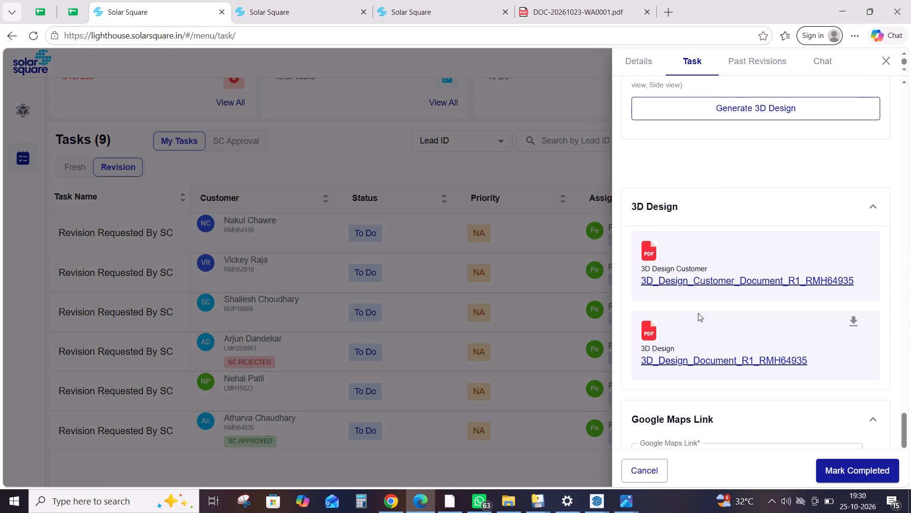
pyautogui.click(715, 281)
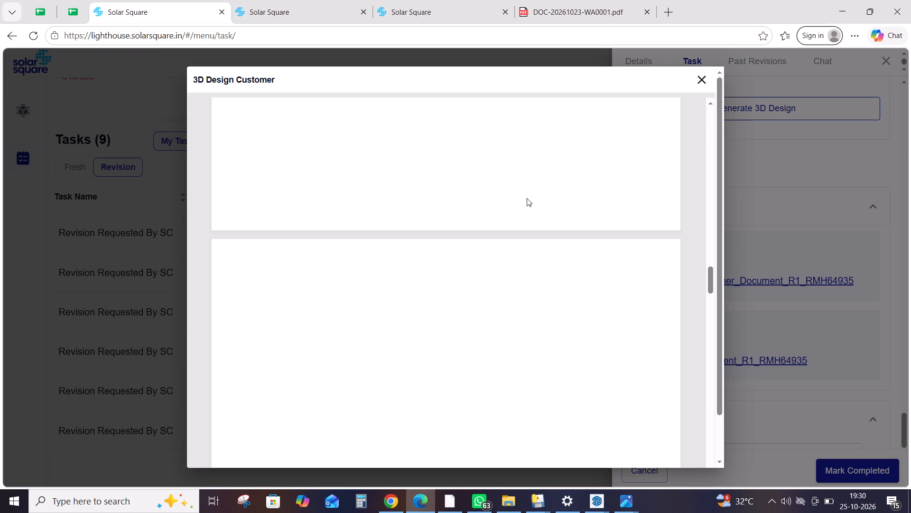
pyautogui.scroll(9, 505, 234)
pyautogui.scroll(-2, 505, 234)
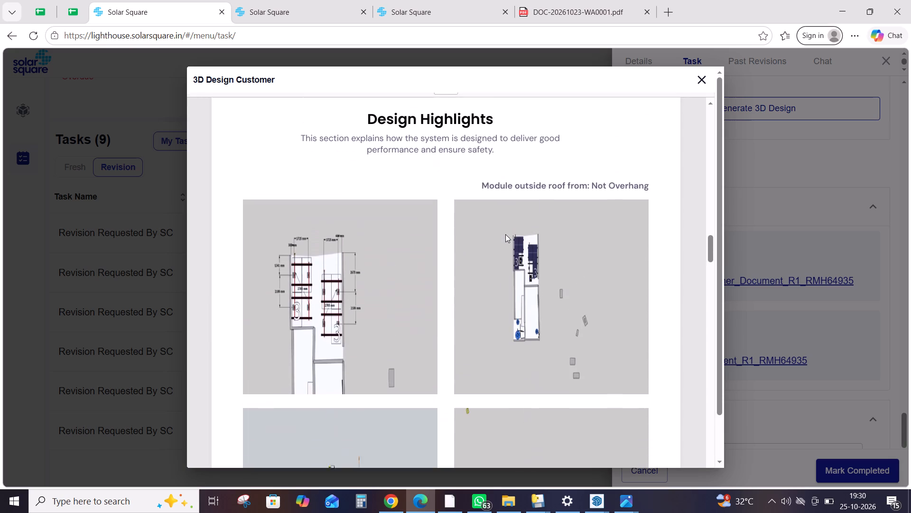
pyautogui.scroll(-4, 500, 244)
pyautogui.click(737, 216)
# Mark the RMH64935 revision task as completed and stay on the Revision task list.
pyautogui.click(837, 466)
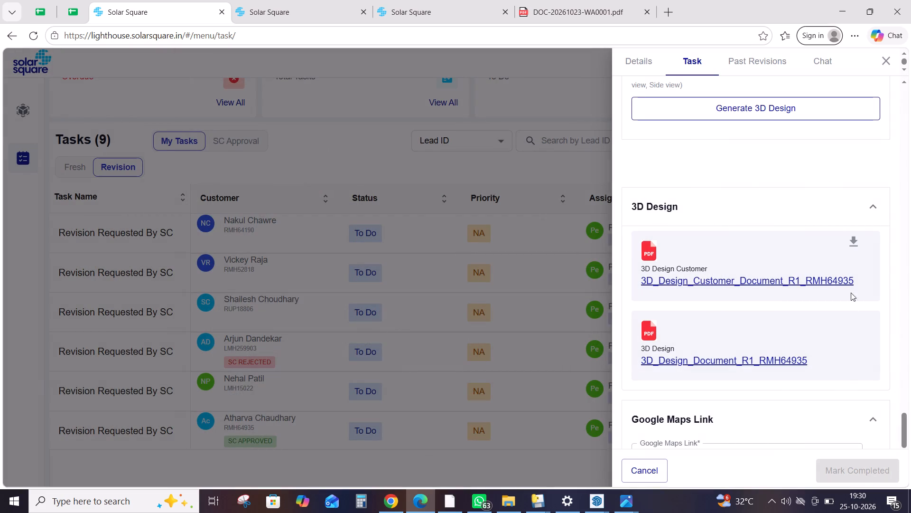
pyautogui.moveTo(723, 410); pyautogui.dragTo(845, 388)
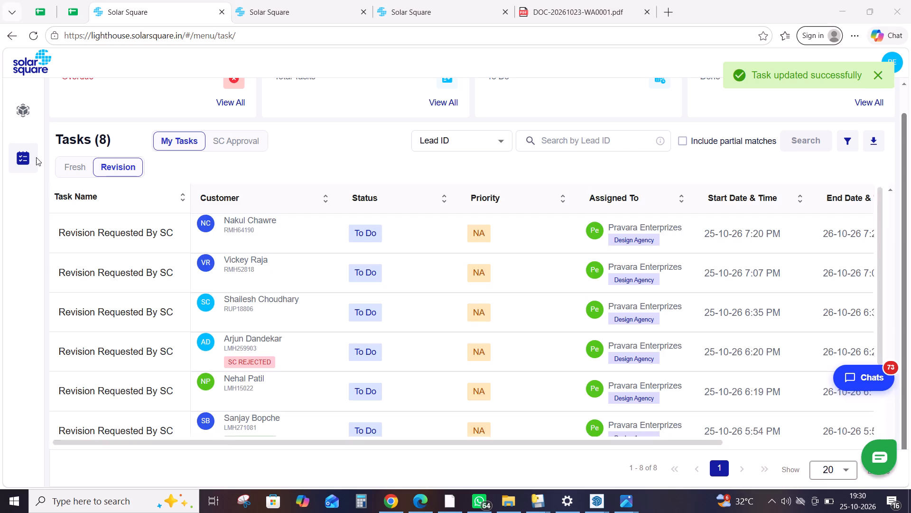
pyautogui.tripleClick(127, 171)
pyautogui.doubleClick(127, 171)
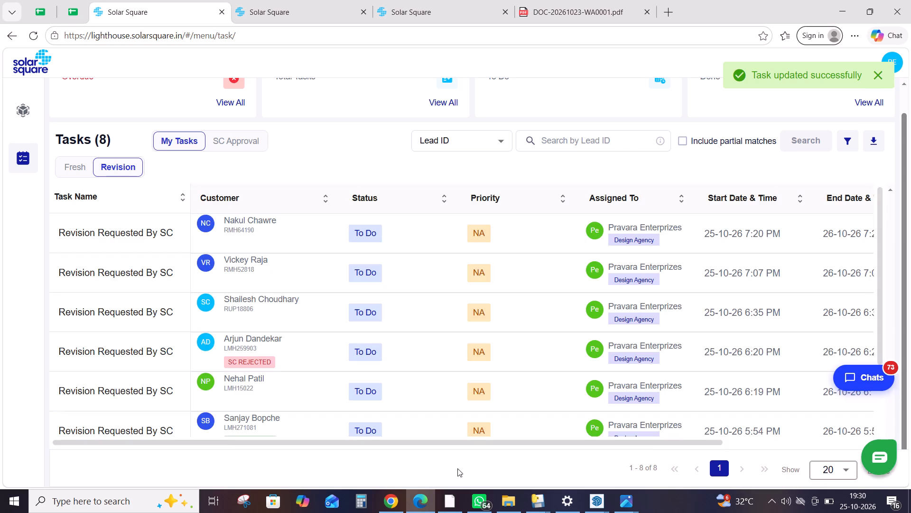
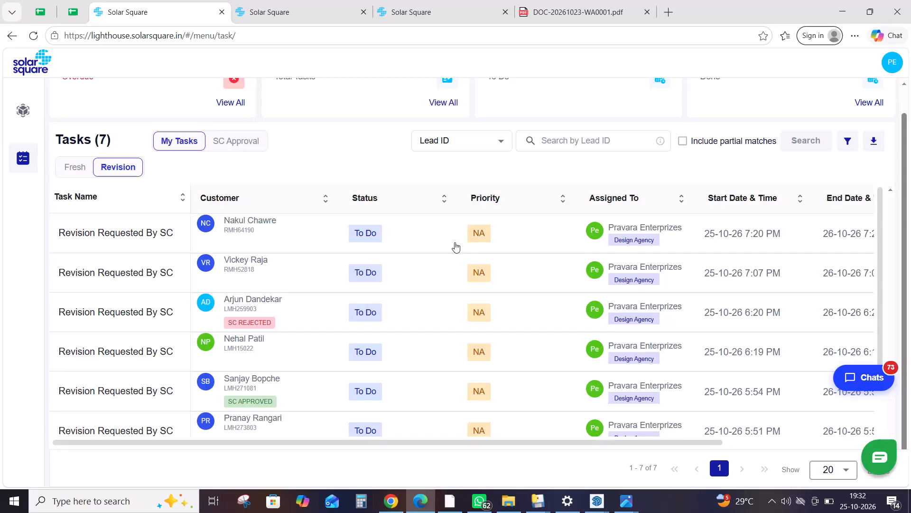
# Examine the design revision details and the first SC screenshot attachment of the RMH64190 revision task.
pyautogui.click(455, 243)
pyautogui.click(690, 63)
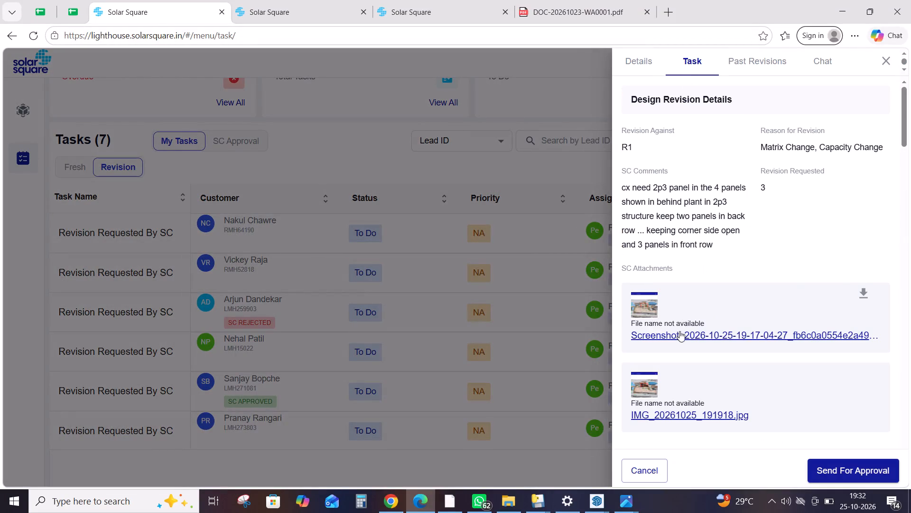
pyautogui.click(679, 338)
pyautogui.click(799, 239)
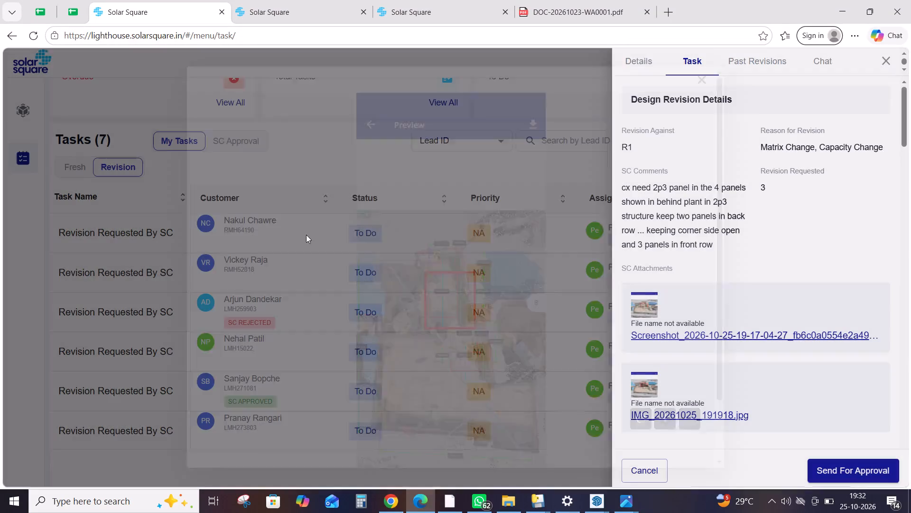
pyautogui.click(282, 270)
pyautogui.click(292, 271)
pyautogui.click(701, 59)
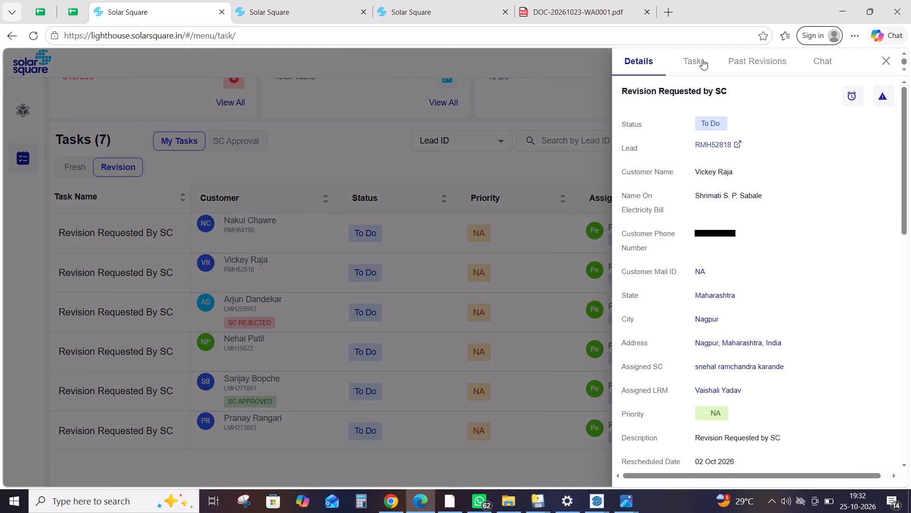
pyautogui.click(505, 247)
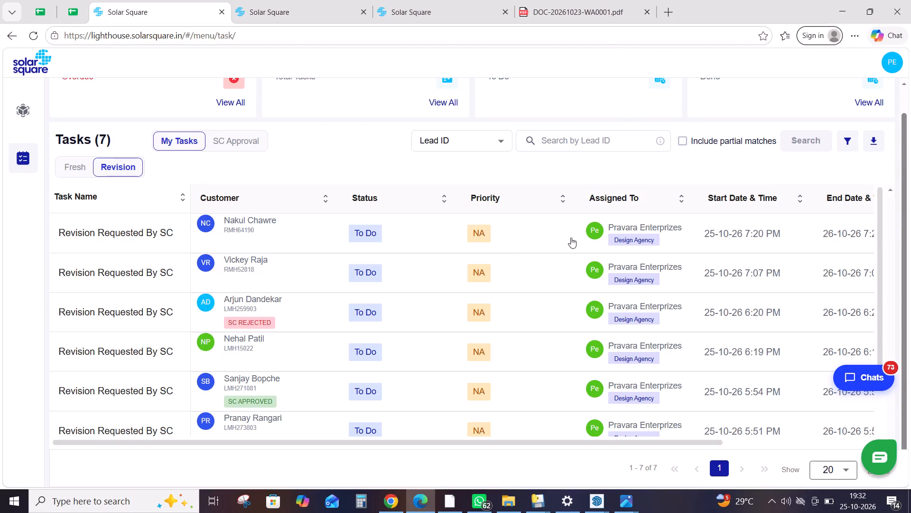
pyautogui.click(525, 279)
pyautogui.click(697, 58)
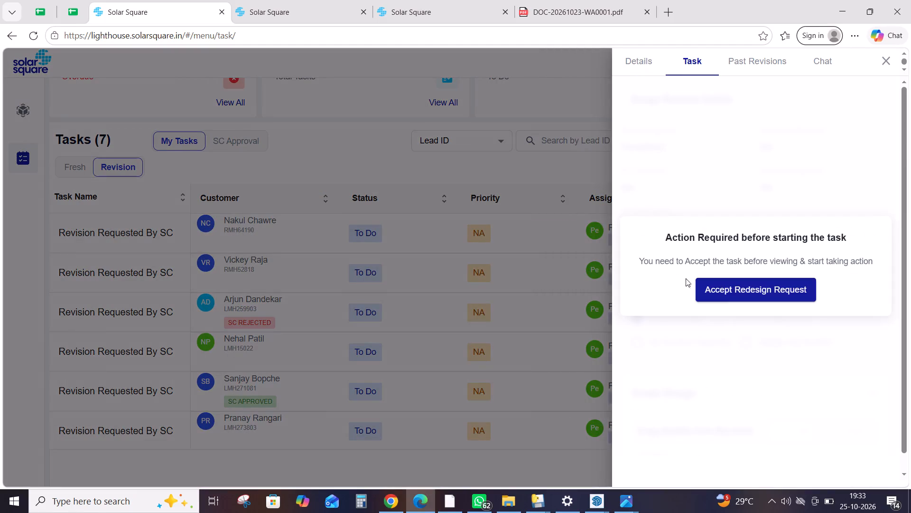
pyautogui.click(704, 293)
pyautogui.scroll(-3, 698, 263)
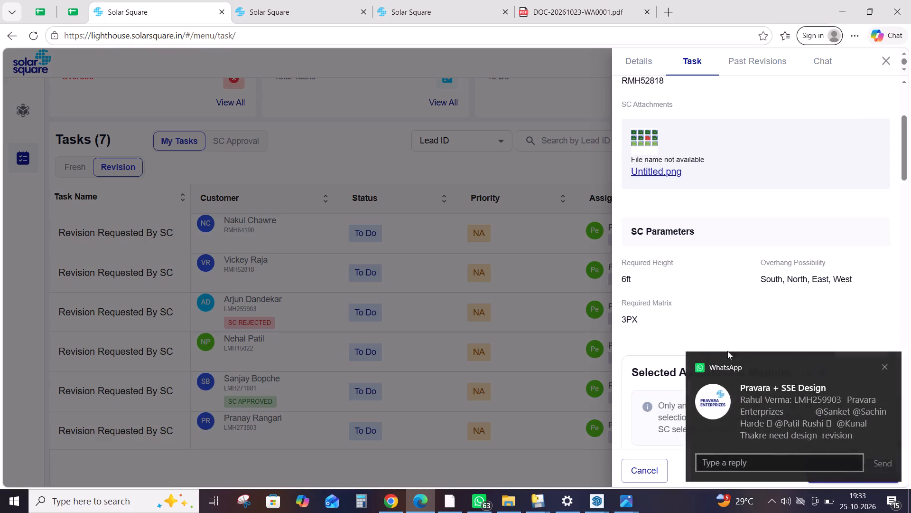
pyautogui.moveTo(729, 390); pyautogui.dragTo(849, 351)
pyautogui.scroll(4, 734, 235)
pyautogui.click(340, 320)
# Examine the LMH259903 revision task: SC comments, the attachment Screenshot 2026-10-25 181838.png, shadow loss values and Top View feedback.
pyautogui.click(427, 306)
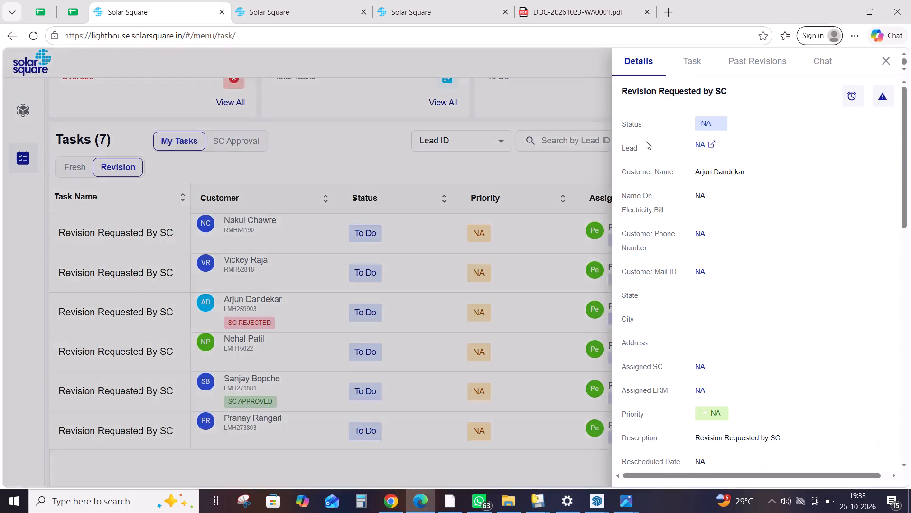
pyautogui.click(703, 69)
pyautogui.click(702, 58)
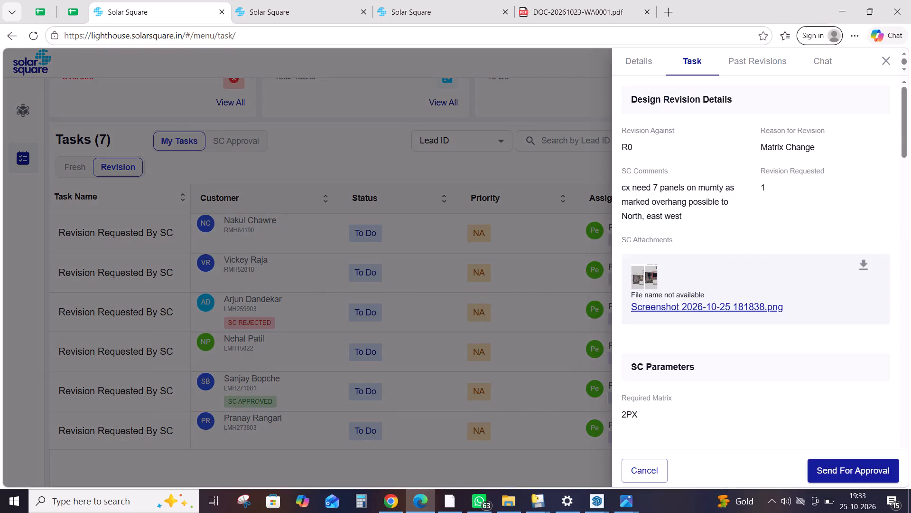
pyautogui.click(667, 311)
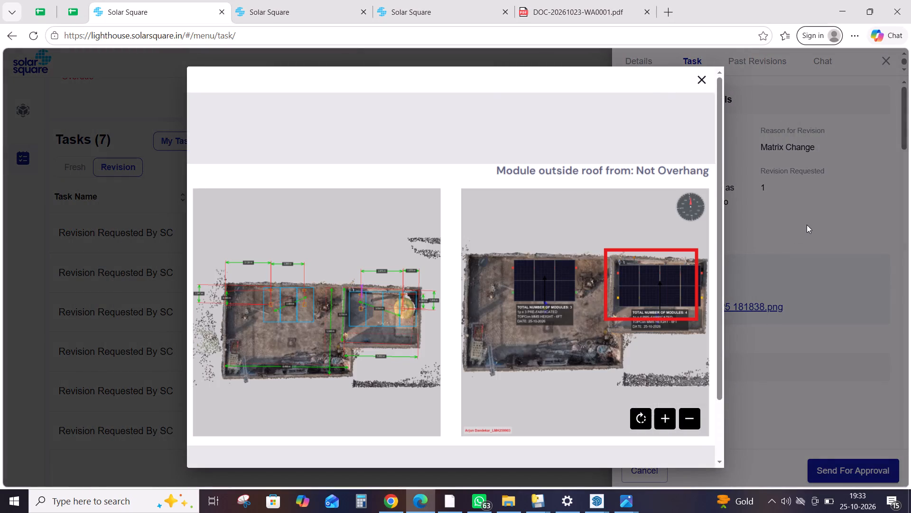
pyautogui.click(807, 225)
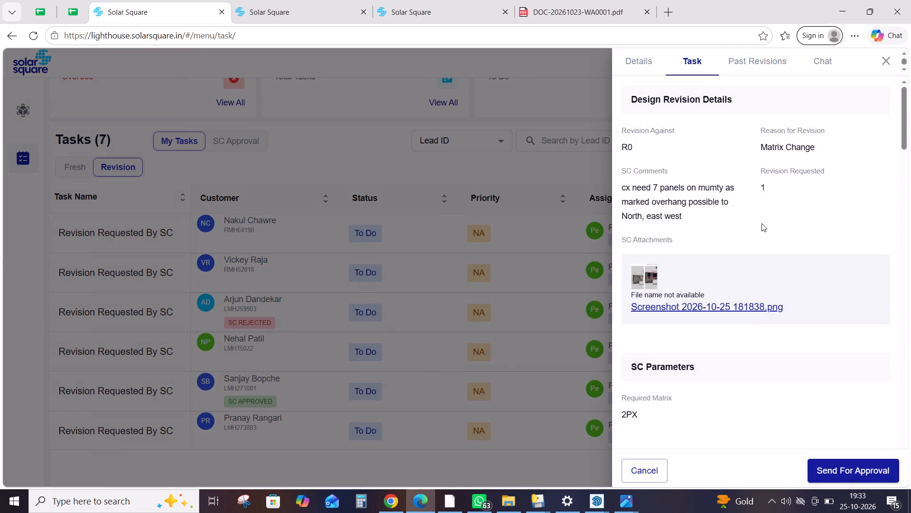
pyautogui.scroll(-20, 710, 167)
pyautogui.scroll(-3, 710, 167)
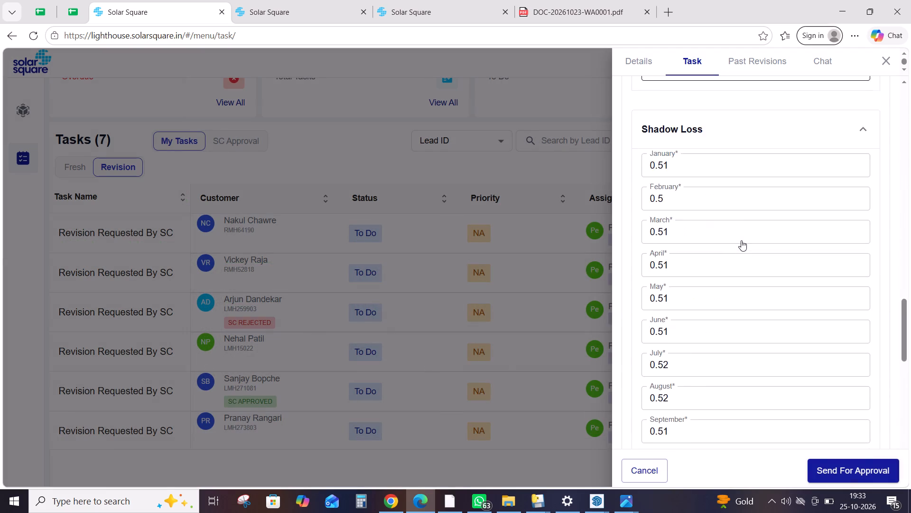
pyautogui.scroll(-7, 741, 240)
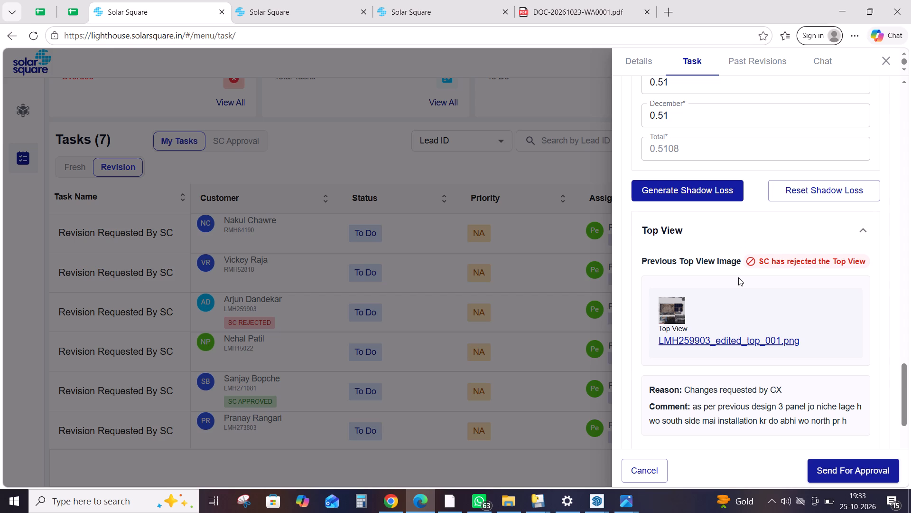
pyautogui.scroll(-1, 740, 275)
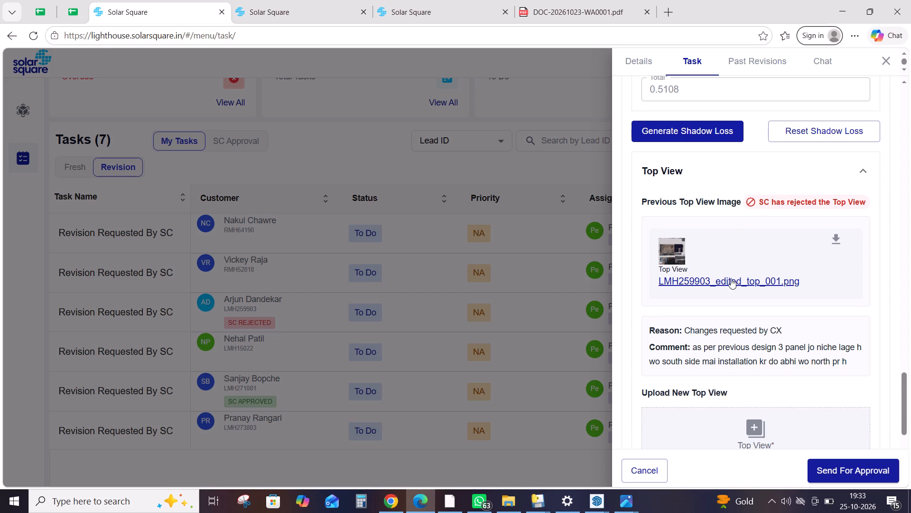
pyautogui.scroll(2, 717, 182)
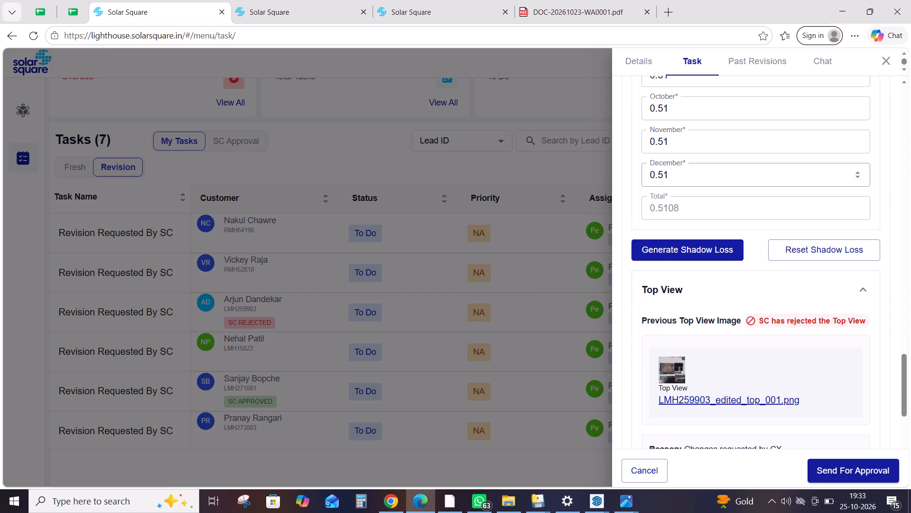
pyautogui.scroll(-2, 717, 182)
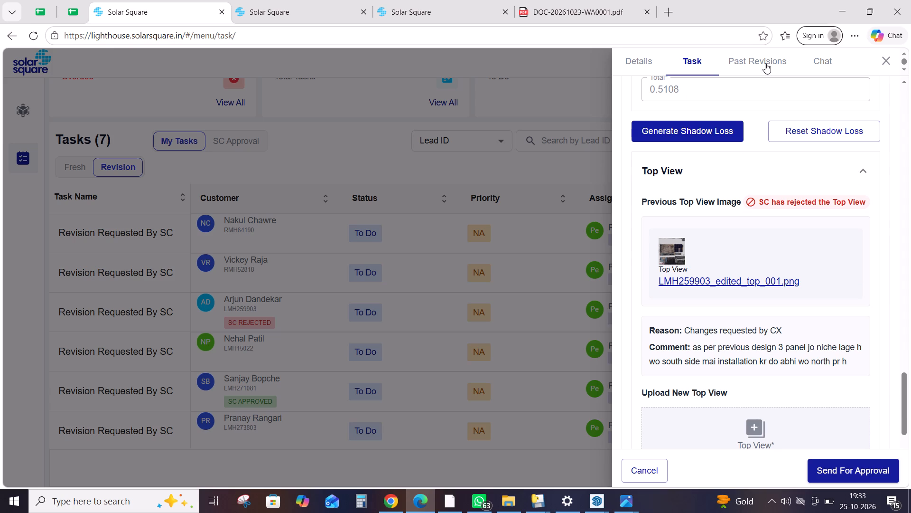
pyautogui.click(765, 63)
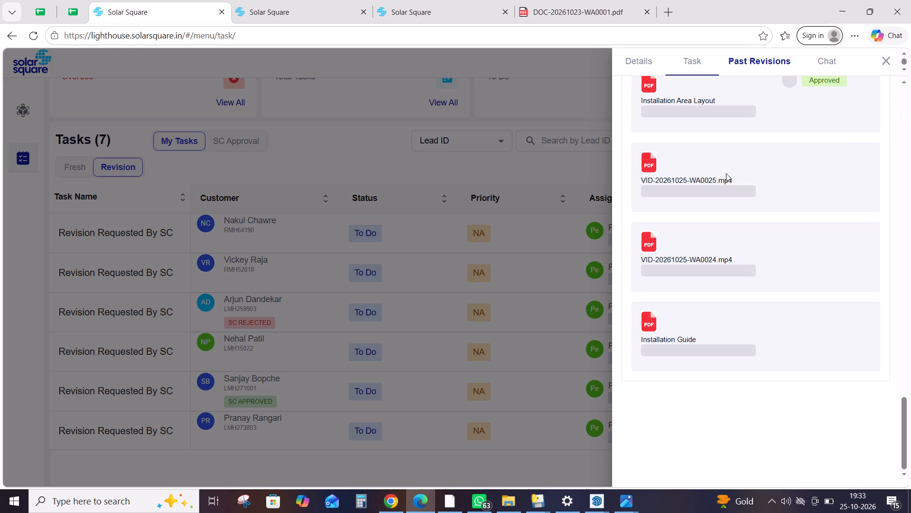
pyautogui.scroll(5, 727, 176)
pyautogui.scroll(-1, 722, 196)
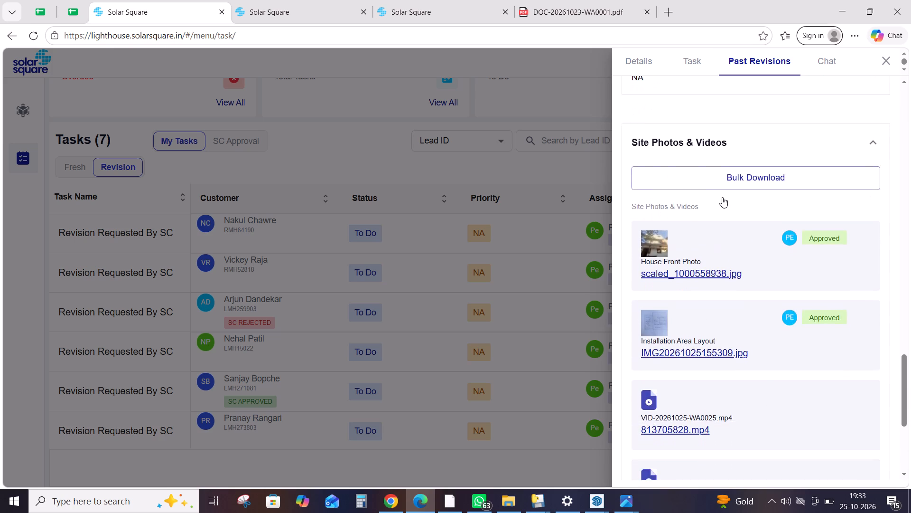
pyautogui.scroll(4, 721, 202)
pyautogui.scroll(-2, 725, 292)
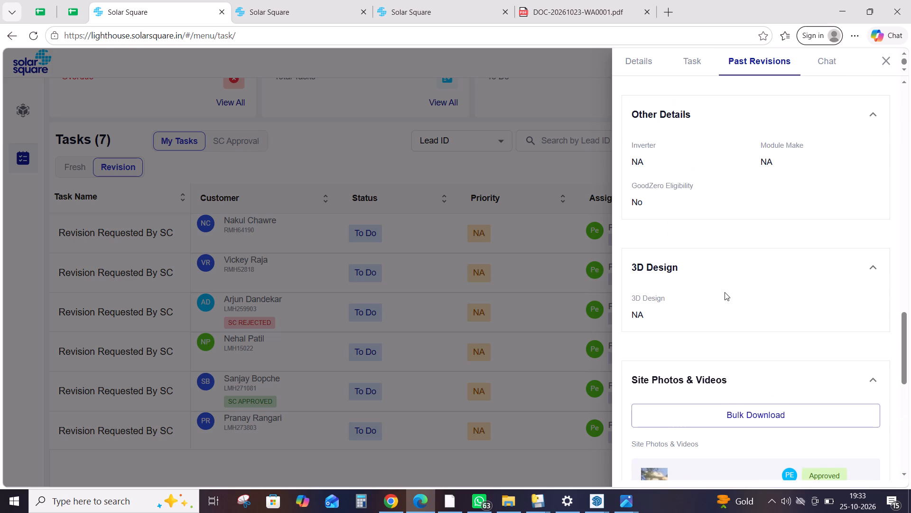
pyautogui.scroll(-2, 725, 292)
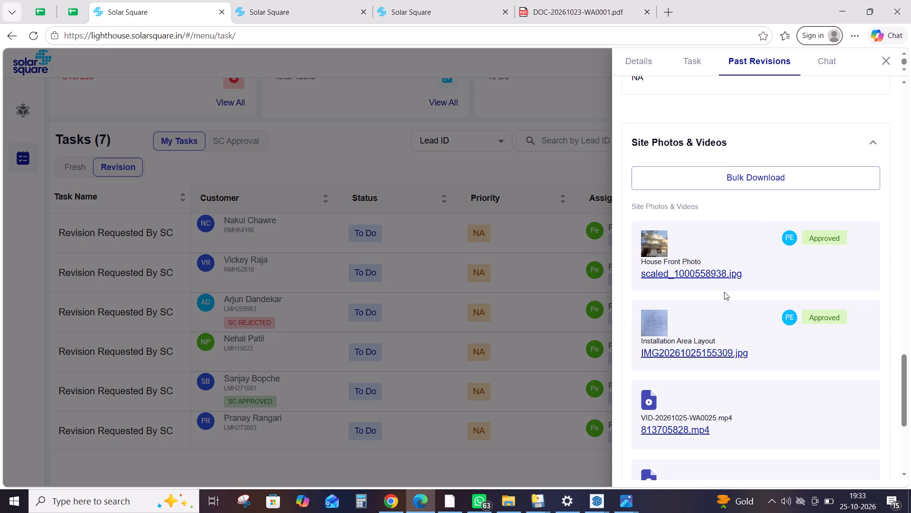
pyautogui.scroll(-8, 704, 295)
pyautogui.scroll(2, 706, 320)
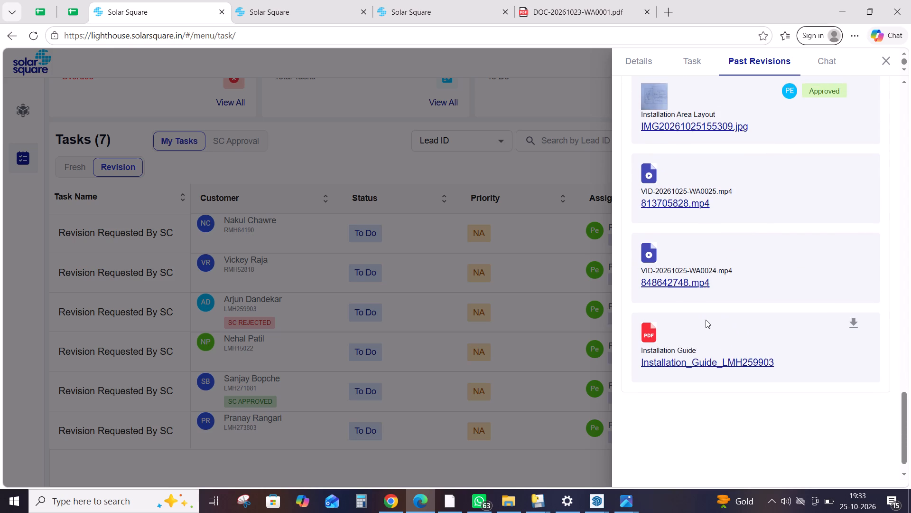
pyautogui.scroll(5, 706, 320)
pyautogui.click(878, 211)
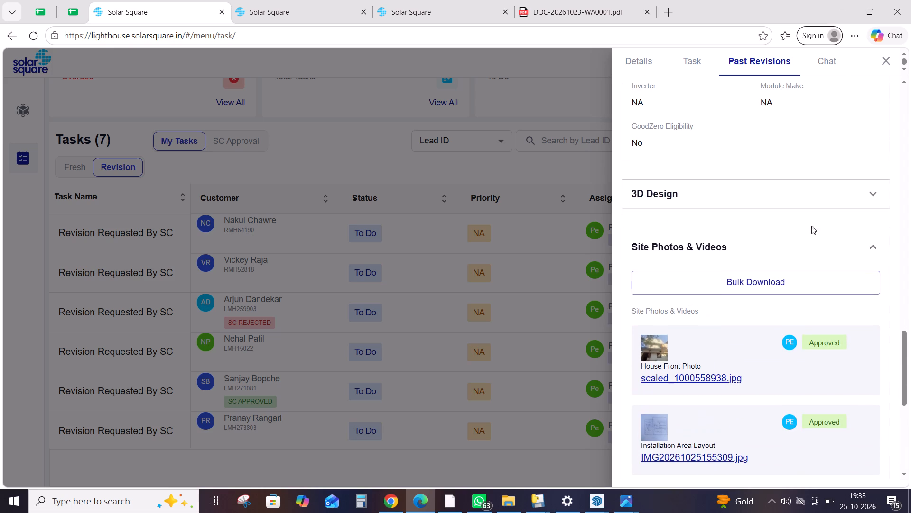
# Switch the Past Revisions view to revision R0.
pyautogui.click(872, 238)
pyautogui.scroll(6, 760, 234)
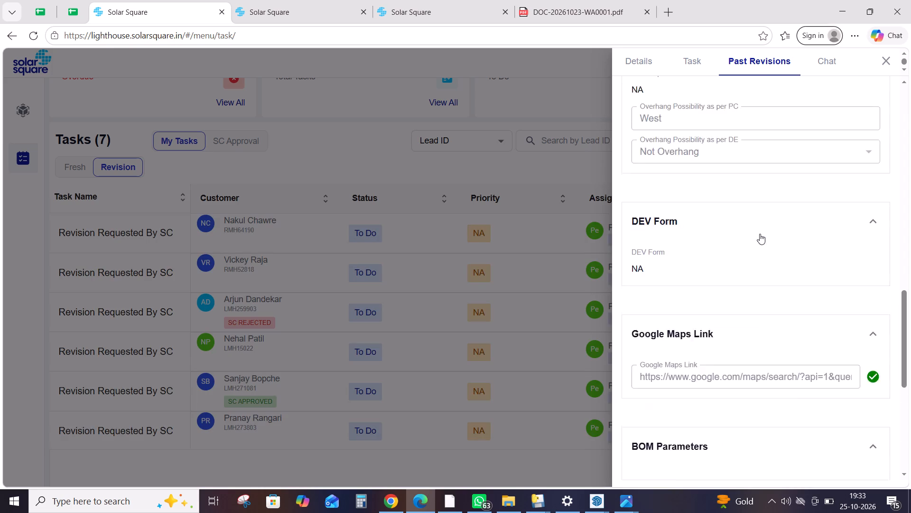
pyautogui.scroll(19, 760, 234)
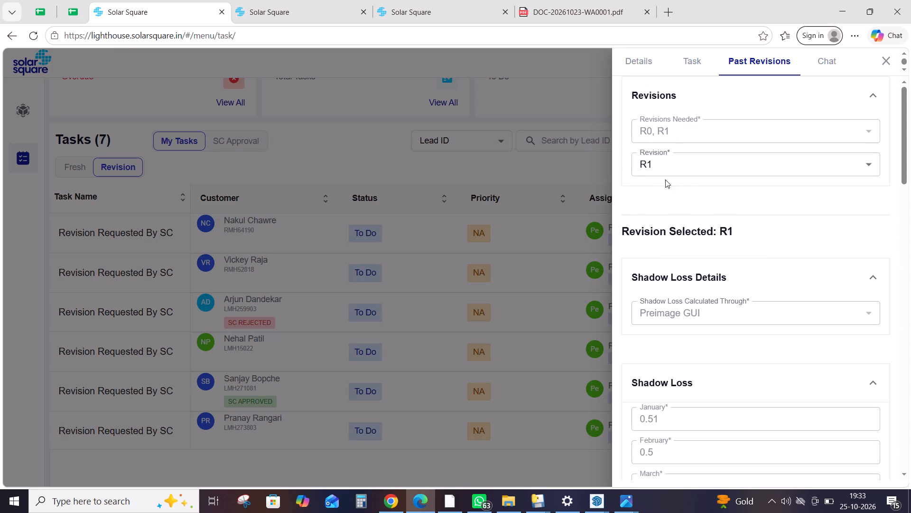
pyautogui.click(678, 162)
pyautogui.click(663, 180)
pyautogui.click(669, 190)
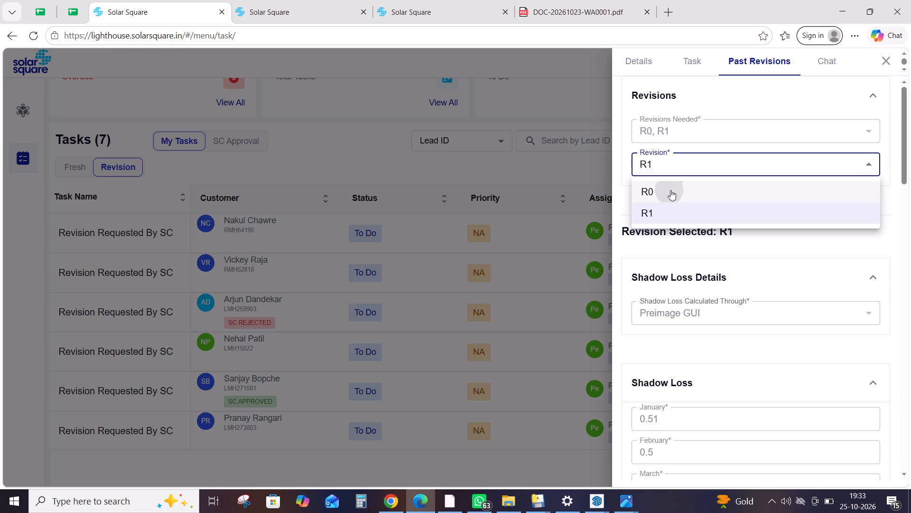
# Open the customer 3D design document of revision R0 and examine its roof dimension, module layout and side views.
pyautogui.scroll(-19, 749, 218)
pyautogui.scroll(-7, 779, 210)
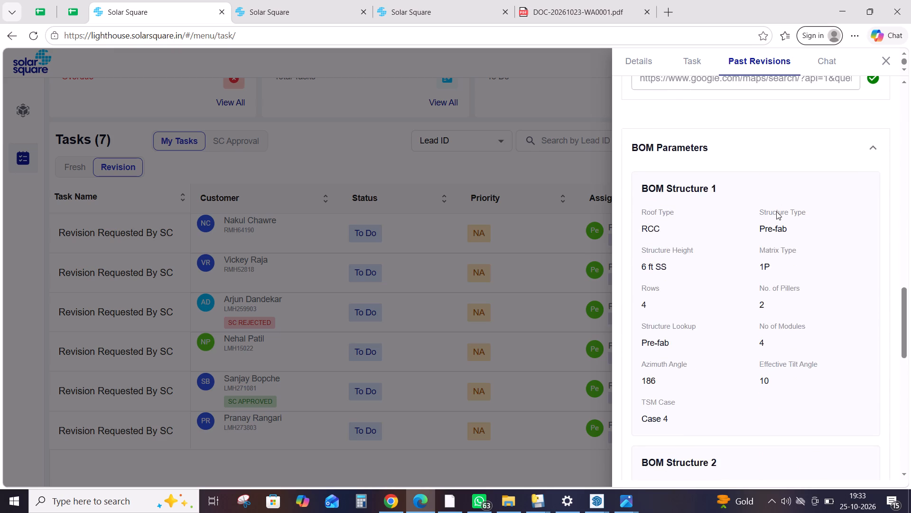
pyautogui.scroll(2, 775, 211)
pyautogui.scroll(-12, 775, 211)
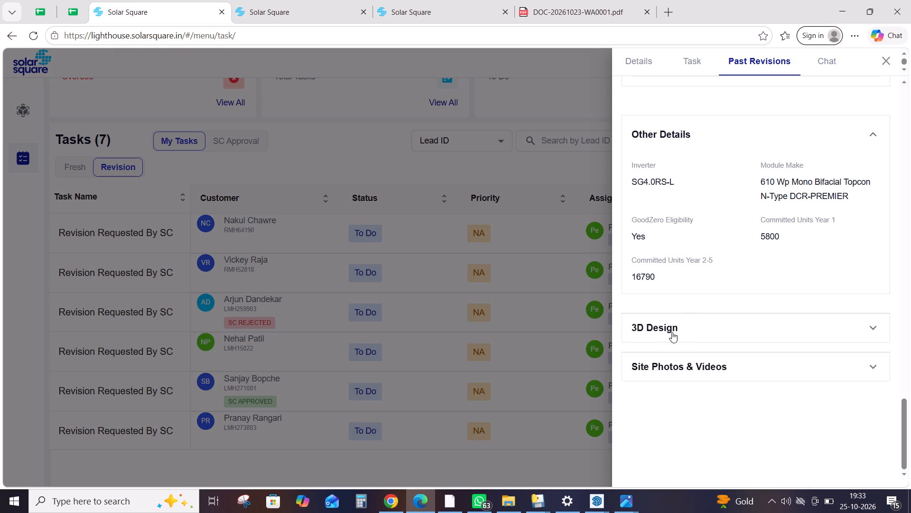
pyautogui.click(679, 329)
pyautogui.scroll(-2, 678, 317)
pyautogui.click(674, 319)
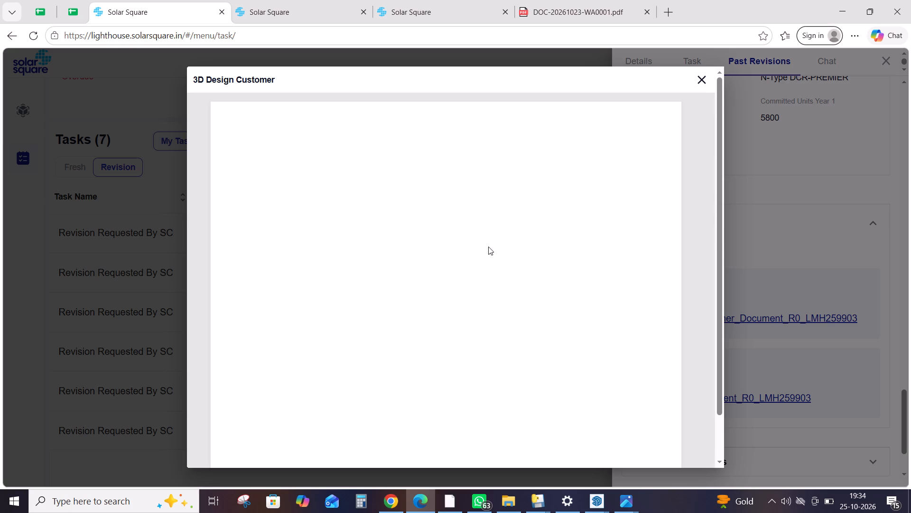
pyautogui.scroll(4, 474, 246)
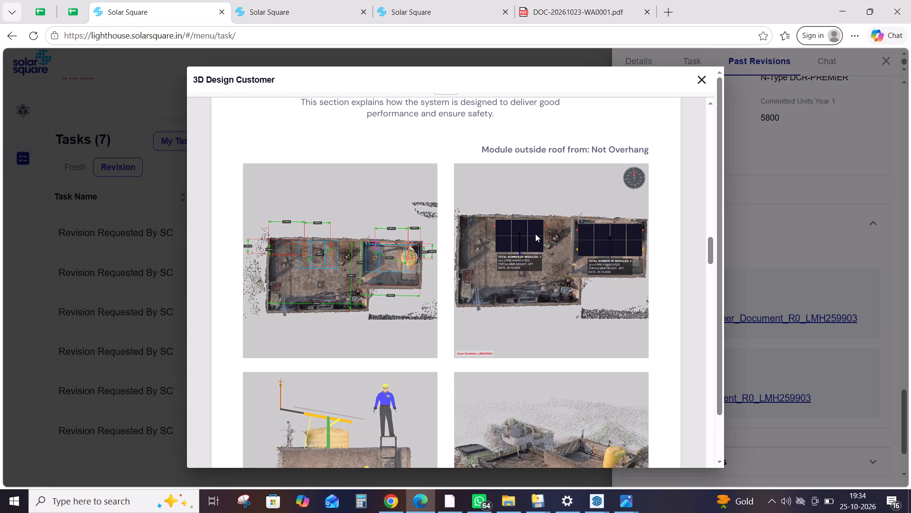
pyautogui.moveTo(743, 422); pyautogui.dragTo(837, 415)
pyautogui.scroll(-1, 515, 297)
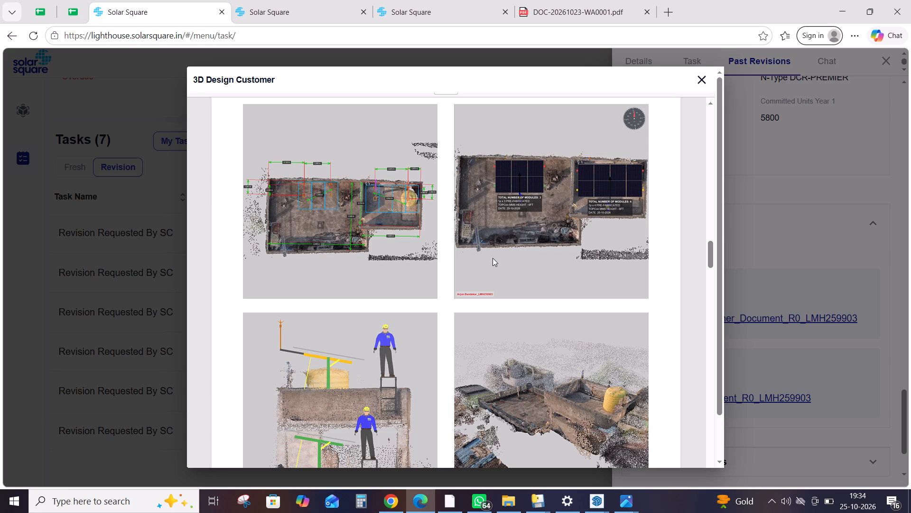
pyautogui.click(768, 207)
pyautogui.scroll(6, 755, 237)
pyautogui.click(687, 61)
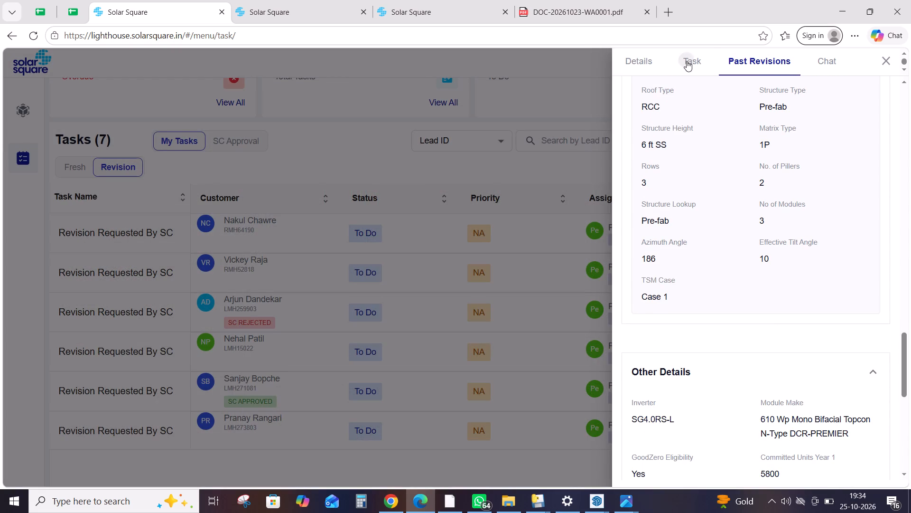
pyautogui.scroll(15, 728, 240)
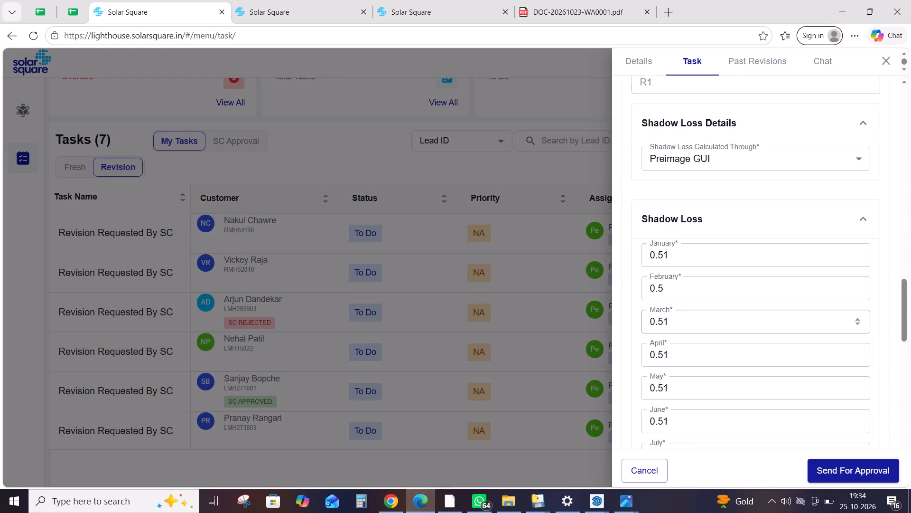
pyautogui.scroll(20, 728, 240)
pyautogui.scroll(2, 728, 240)
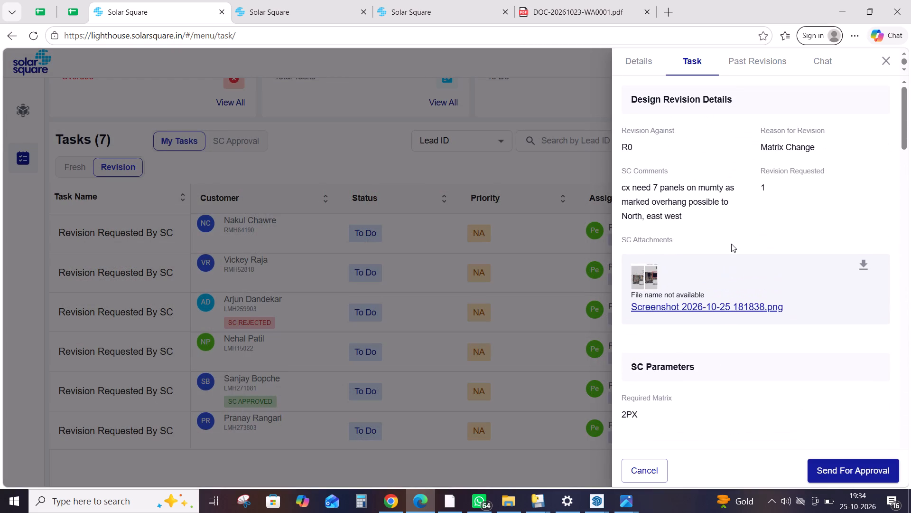
pyautogui.scroll(1, 731, 244)
pyautogui.scroll(-15, 731, 244)
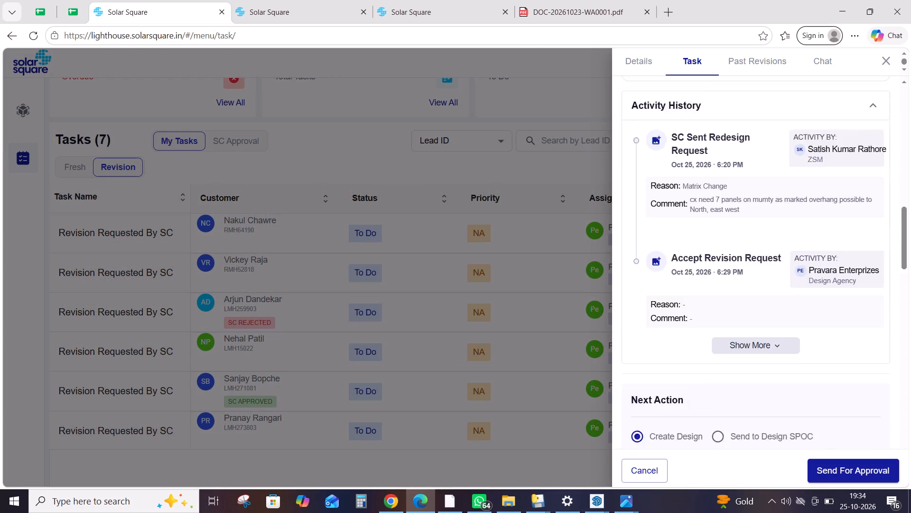
pyautogui.scroll(-18, 713, 252)
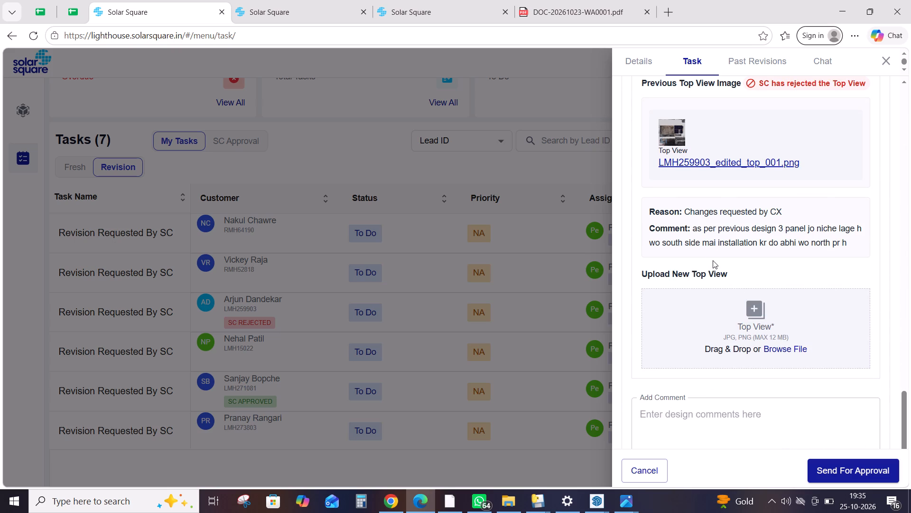
# Switch to the SolarSquare CAD Editor window that has LMH259903_edited.npz open.
pyautogui.click(541, 508)
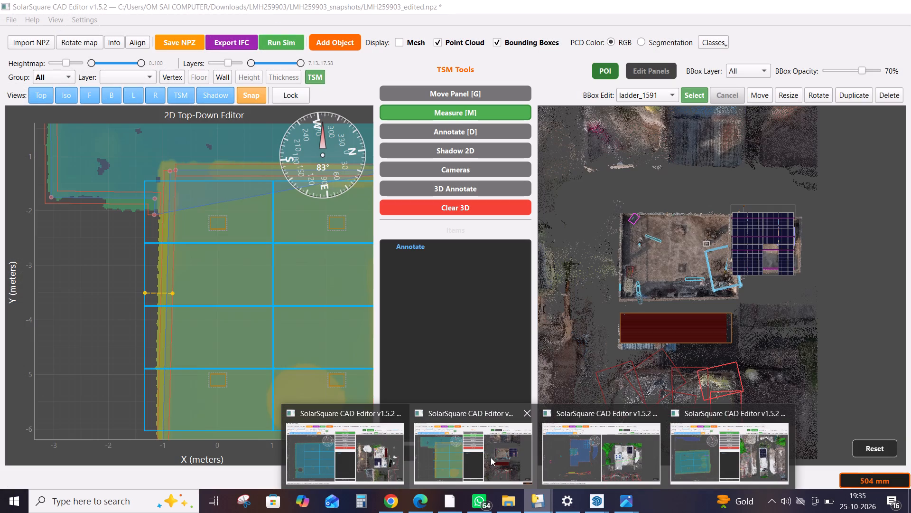
pyautogui.click(490, 457)
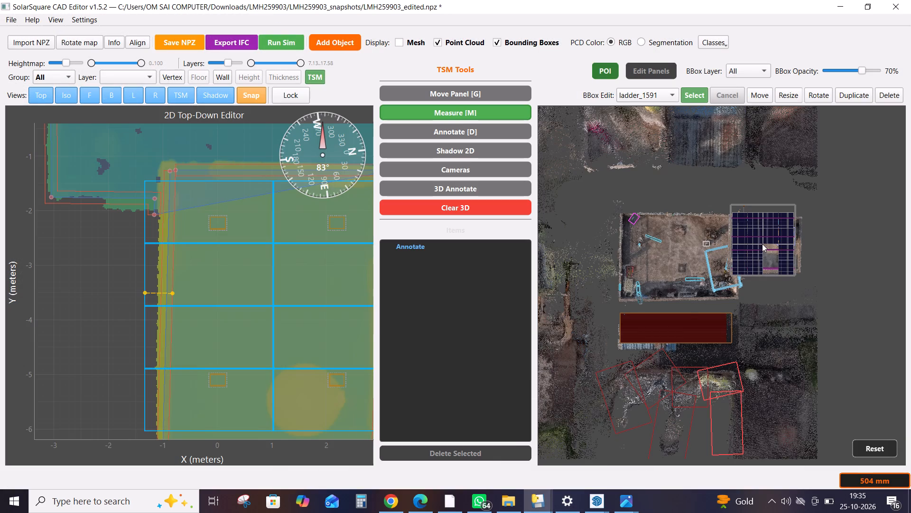
pyautogui.click(27, 42)
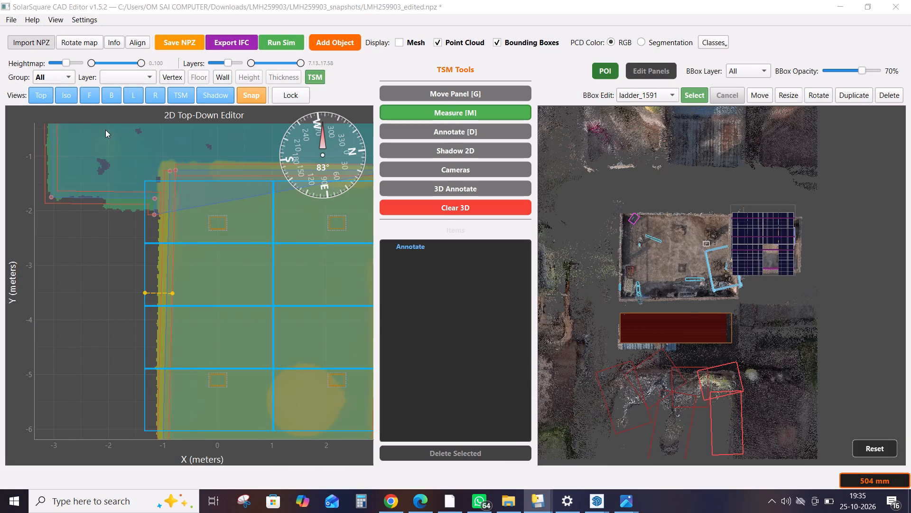
pyautogui.click(428, 280)
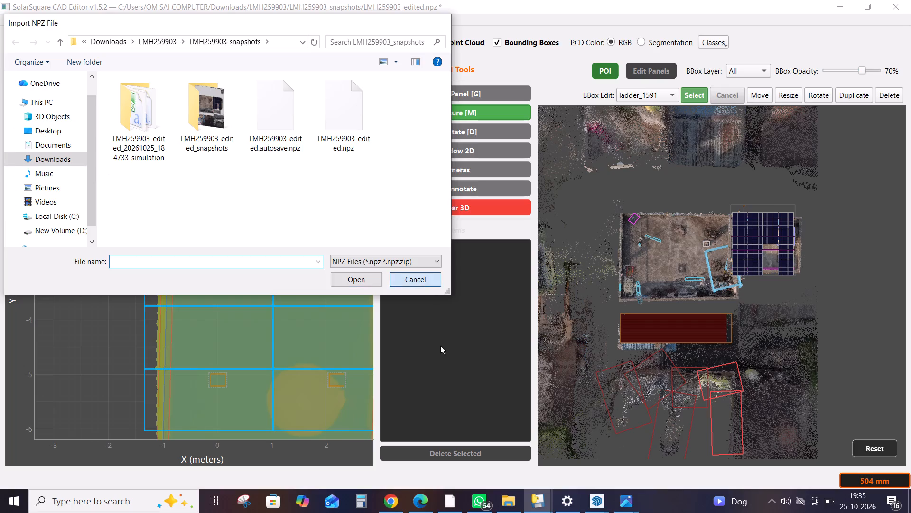
pyautogui.click(416, 503)
pyautogui.click(107, 0)
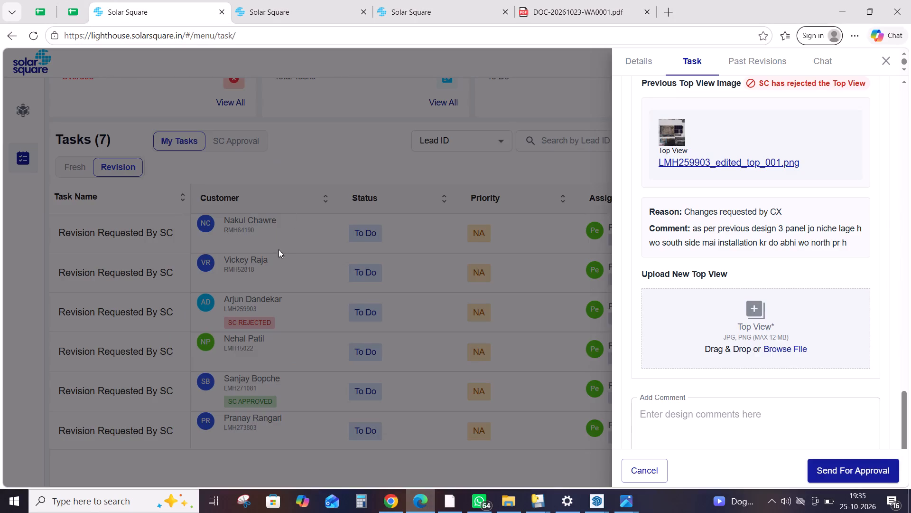
pyautogui.click(271, 271)
pyautogui.click(301, 306)
pyautogui.moveTo(690, 148); pyautogui.dragTo(730, 149)
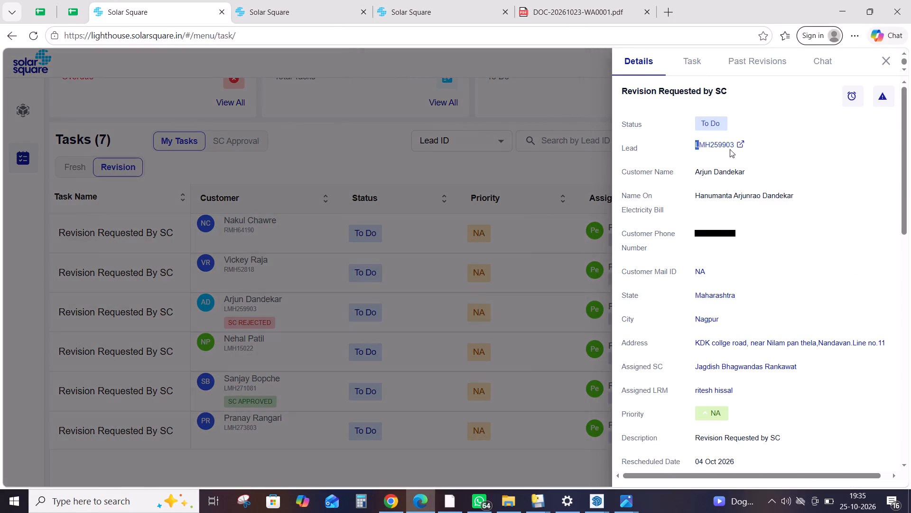
pyautogui.moveTo(730, 149); pyautogui.dragTo(733, 152)
pyautogui.hotkey('ctrl', 'c')
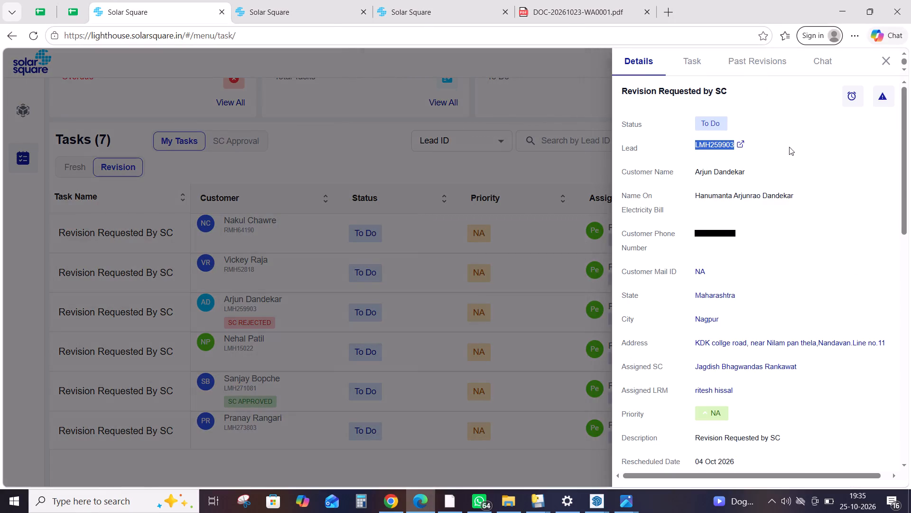
pyautogui.click(797, 142)
pyautogui.click(357, 14)
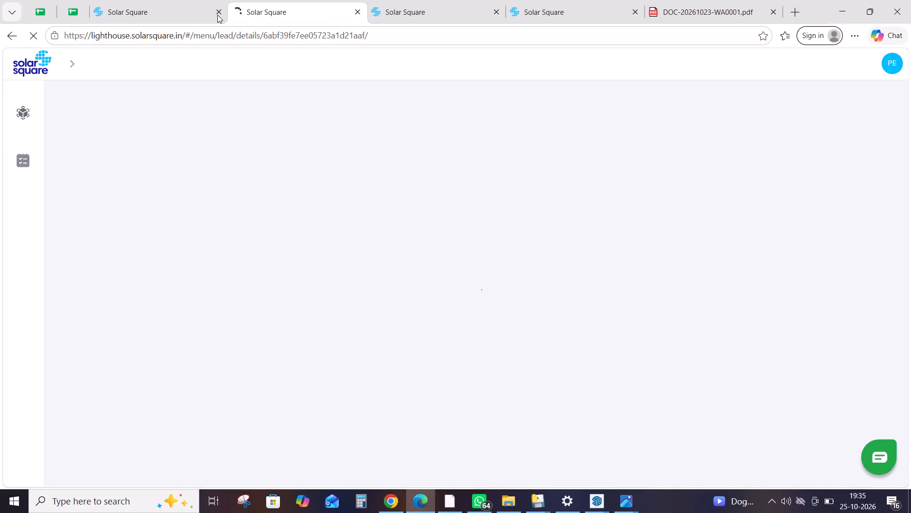
pyautogui.click(143, 5)
# Open the past revisions of the LMH259903 task and select revision R0.
pyautogui.click(700, 61)
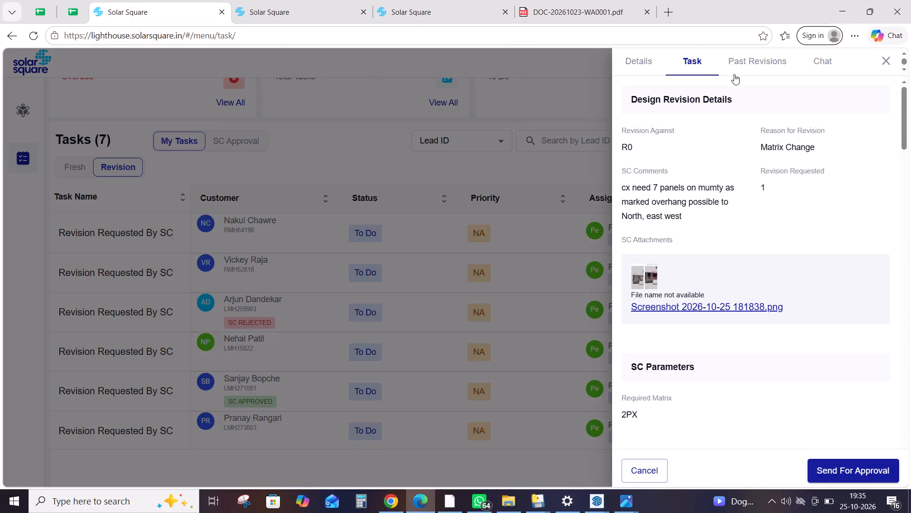
pyautogui.click(756, 55)
pyautogui.scroll(-13, 767, 190)
pyautogui.scroll(6, 763, 199)
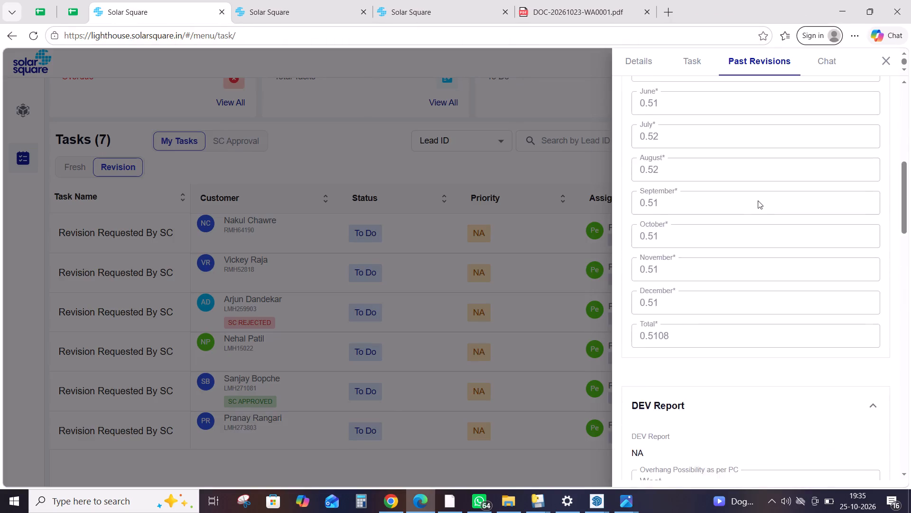
pyautogui.scroll(7, 758, 200)
pyautogui.click(663, 164)
pyautogui.click(671, 188)
pyautogui.scroll(-3, 722, 263)
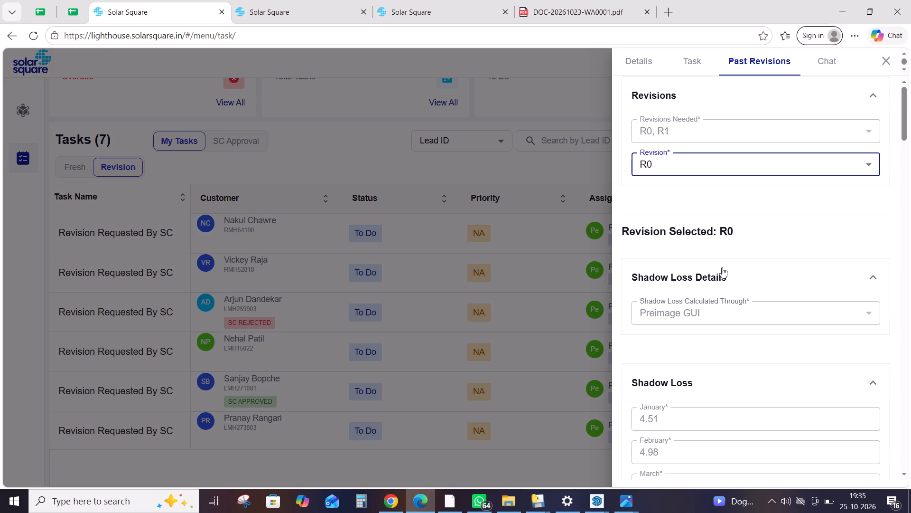
pyautogui.scroll(-20, 722, 267)
pyautogui.scroll(-19, 722, 267)
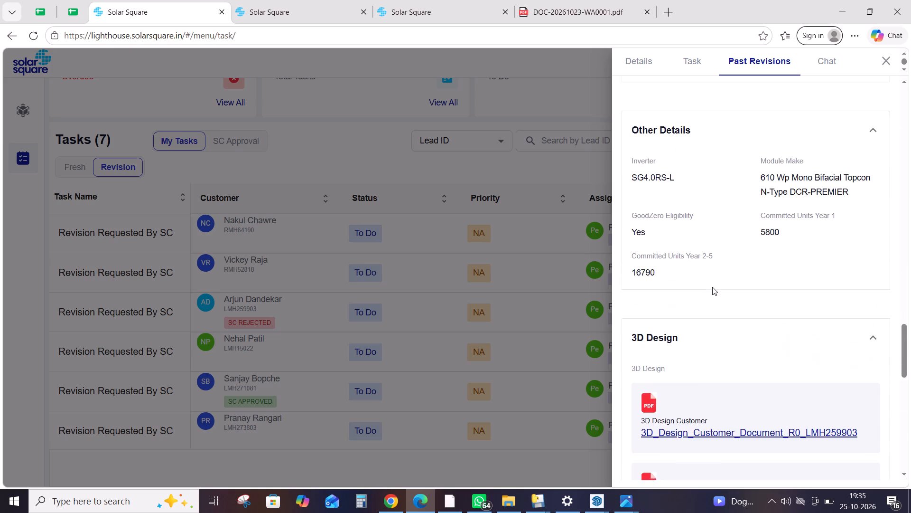
pyautogui.scroll(-2, 712, 287)
pyautogui.scroll(3, 700, 232)
pyautogui.click(708, 199)
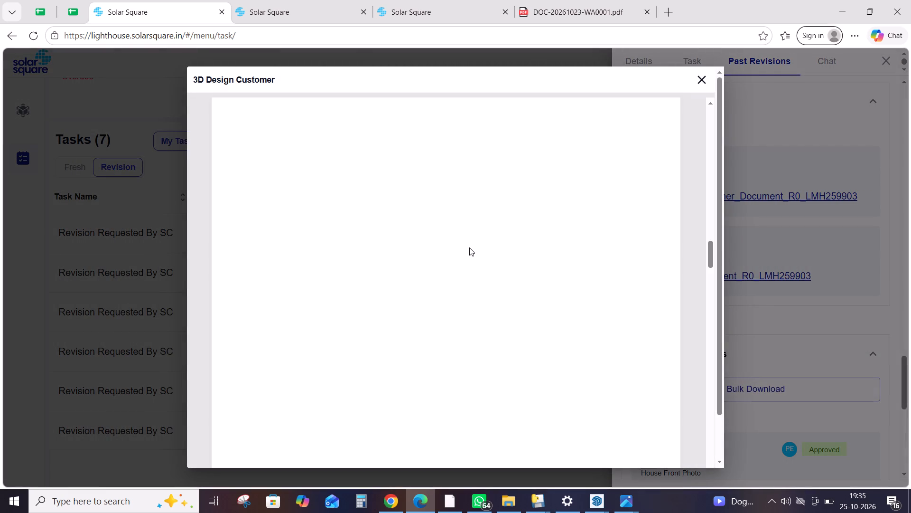
pyautogui.scroll(-4, 469, 247)
pyautogui.scroll(3, 471, 258)
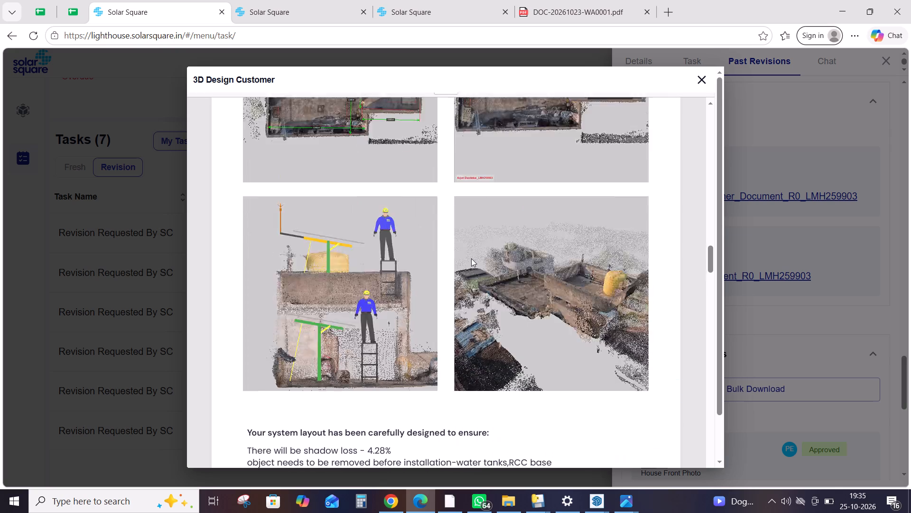
pyautogui.scroll(4, 471, 258)
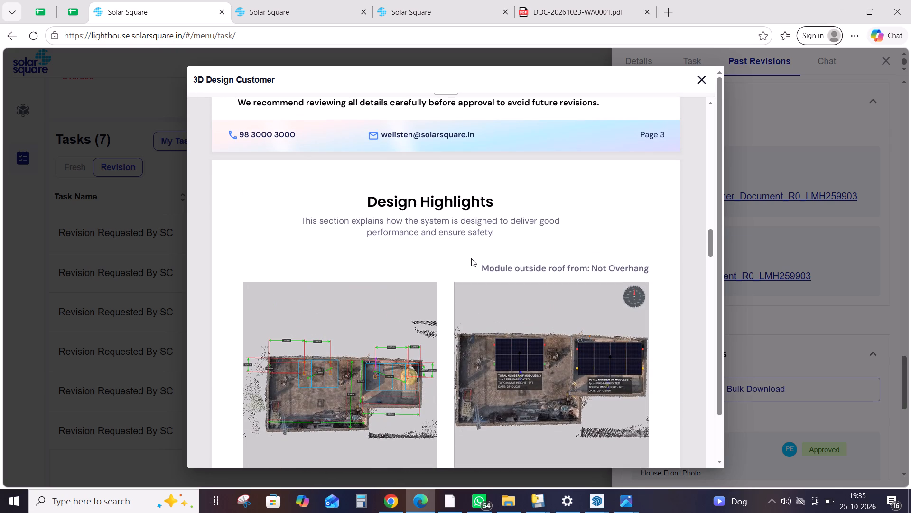
pyautogui.moveTo(786, 401); pyautogui.dragTo(840, 383)
pyautogui.scroll(-1, 580, 302)
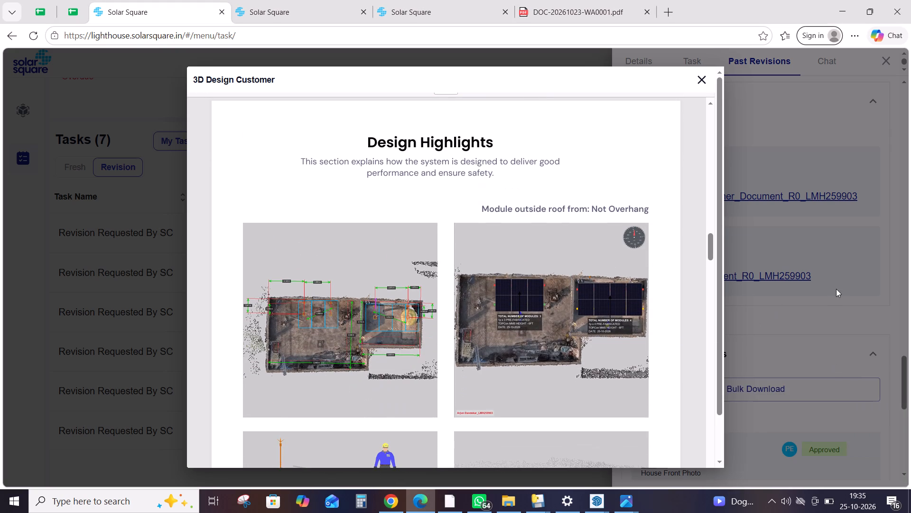
pyautogui.scroll(-3, 789, 286)
pyautogui.scroll(-12, 559, 315)
pyautogui.scroll(4, 480, 295)
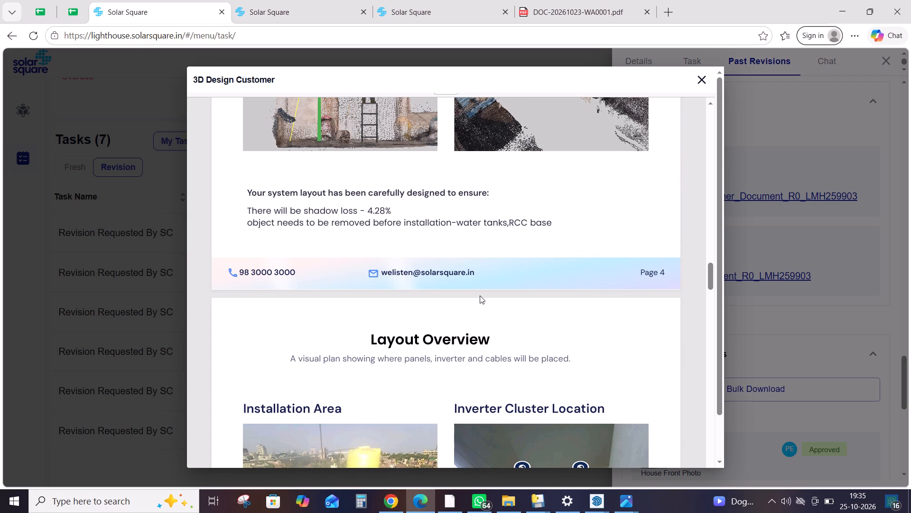
pyautogui.click(837, 267)
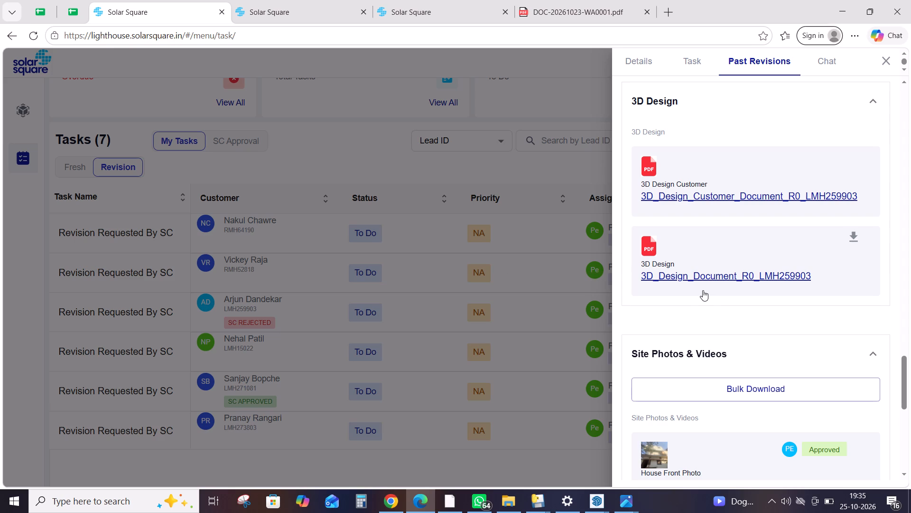
pyautogui.click(551, 271)
# Switch to the CAD Editor, start an NPZ import and check the LMH259903 folder in Downloads for the design file.
pyautogui.click(538, 503)
pyautogui.click(514, 456)
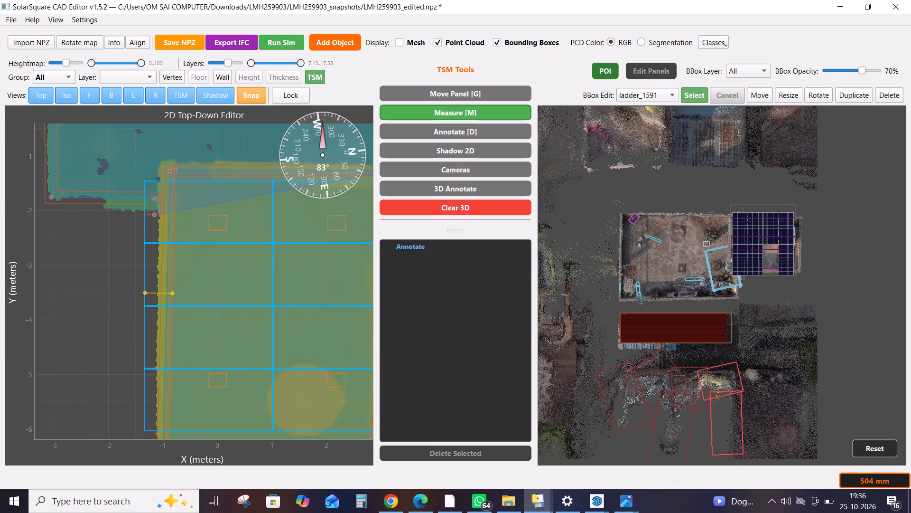
pyautogui.click(34, 45)
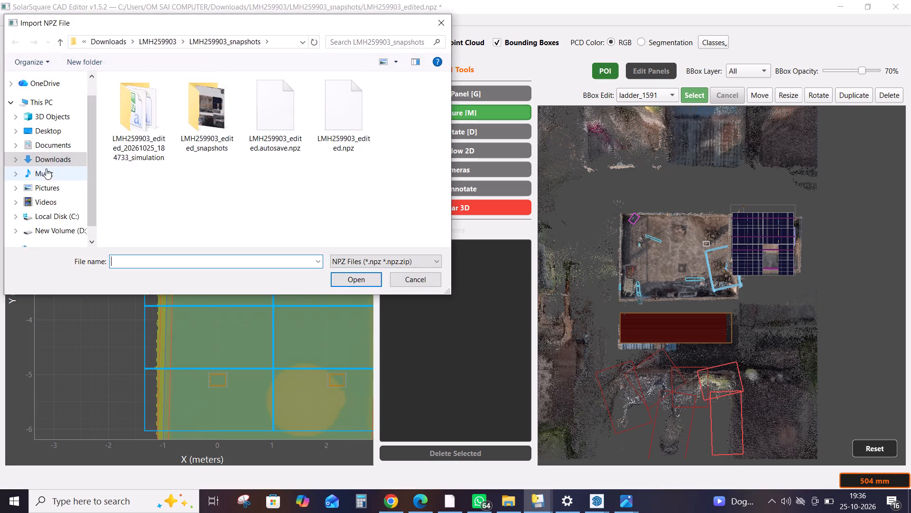
pyautogui.click(51, 161)
pyautogui.press('super+v')
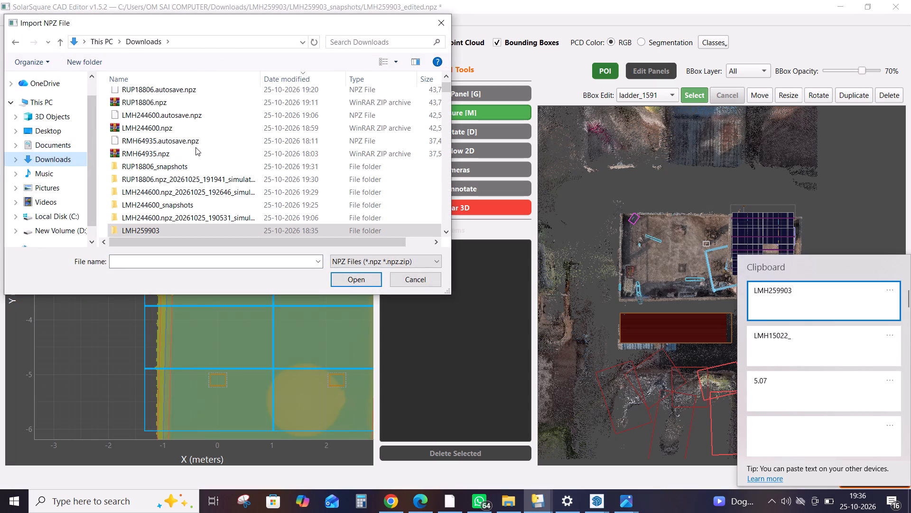
pyautogui.click(227, 130)
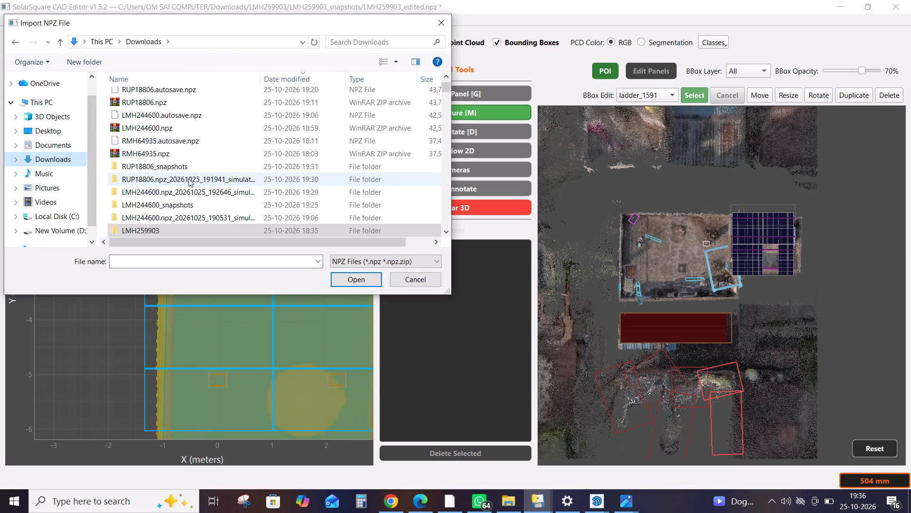
pyautogui.scroll(-2, 188, 179)
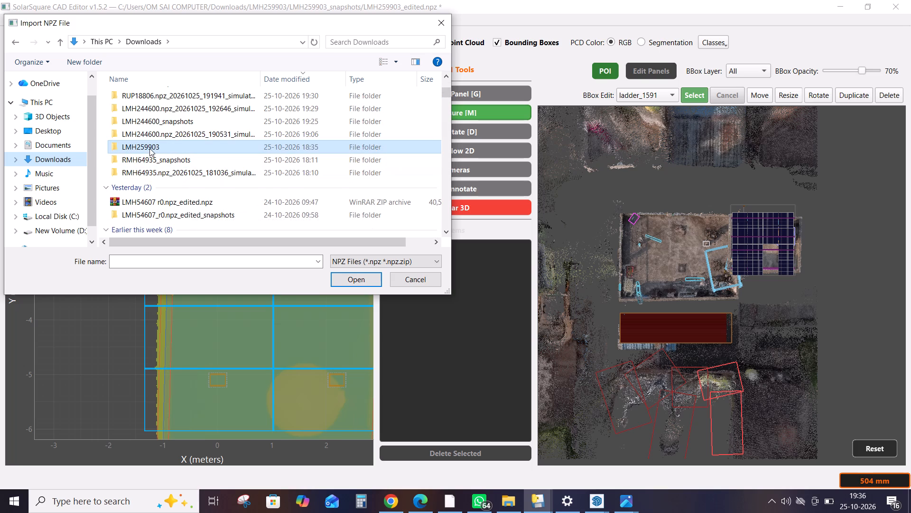
pyautogui.doubleClick(149, 148)
pyautogui.doubleClick(173, 152)
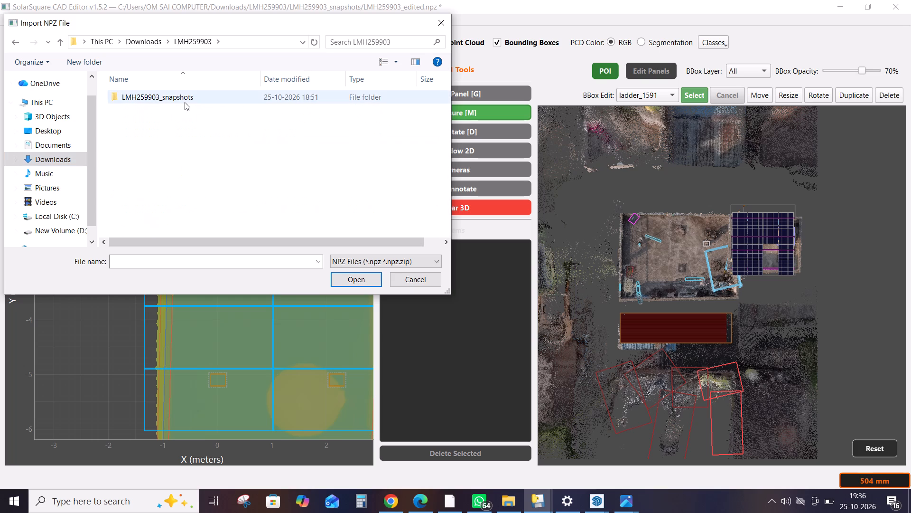
pyautogui.click(185, 102)
pyautogui.click(62, 43)
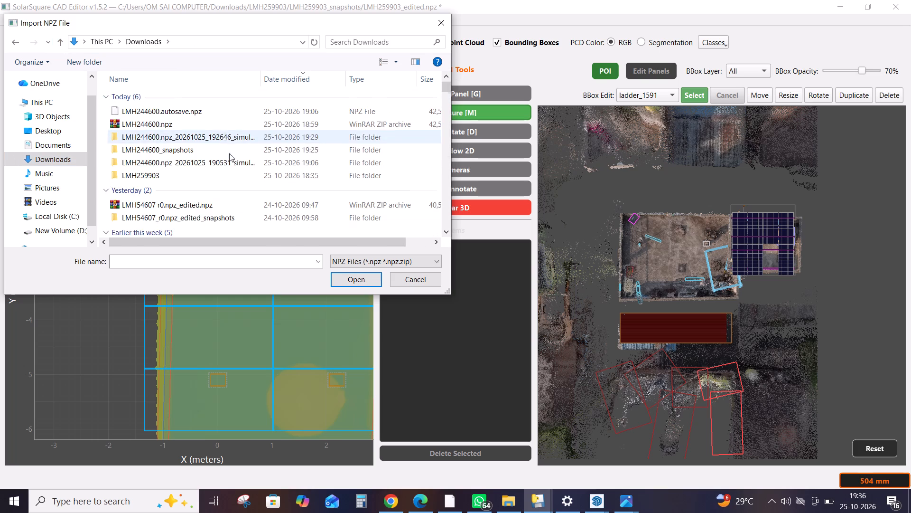
# Look through the Downloads files and folders for the LMH259903 NPZ file to import.
pyautogui.scroll(2, 167, 136)
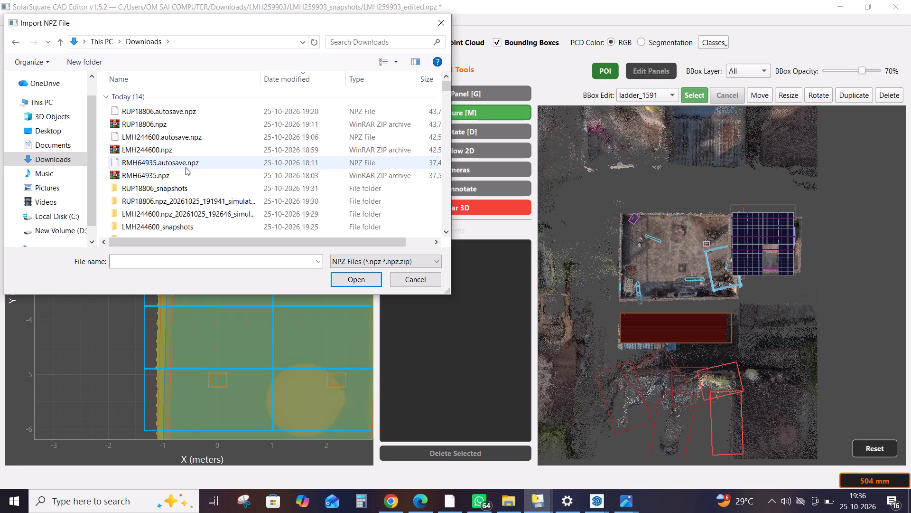
pyautogui.scroll(-3, 181, 172)
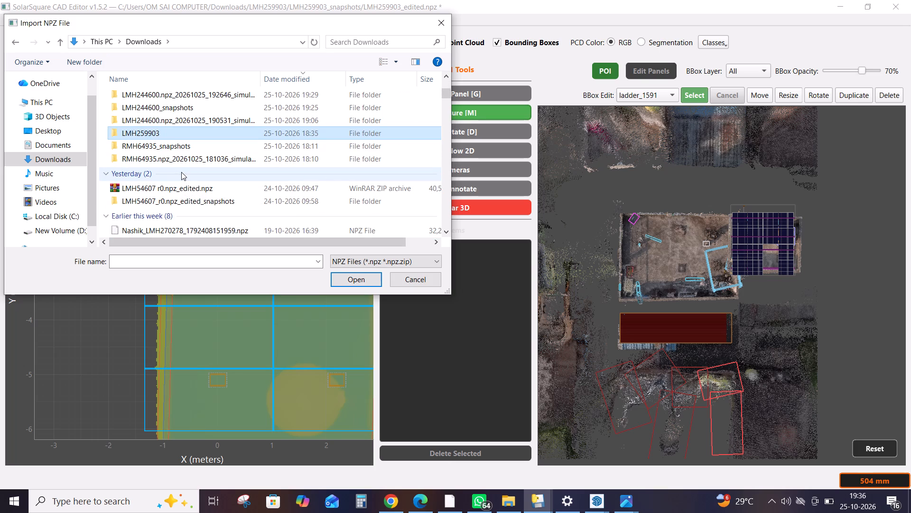
pyautogui.press('super+v')
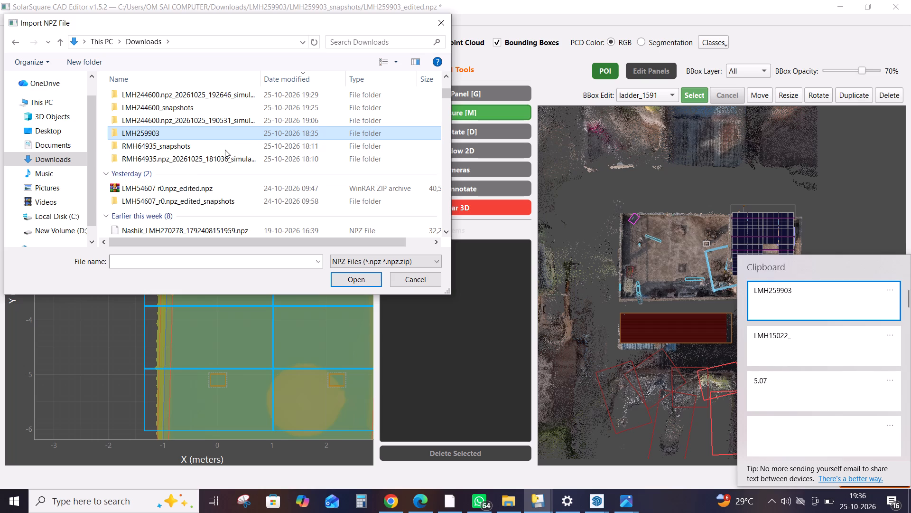
pyautogui.click(194, 171)
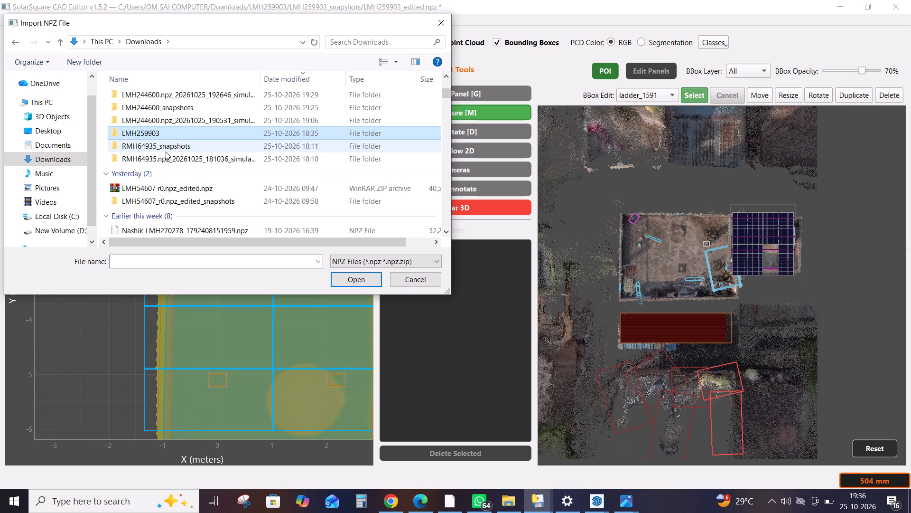
pyautogui.scroll(2, 166, 152)
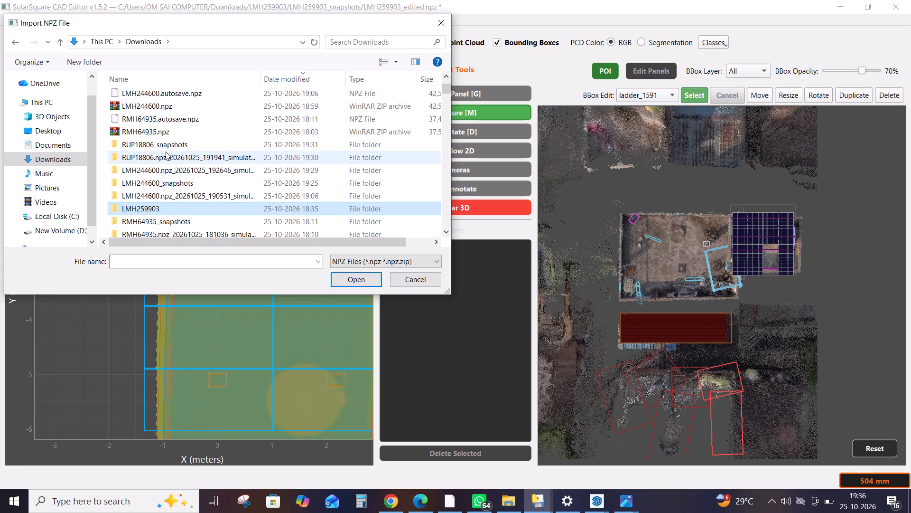
pyautogui.scroll(1, 166, 152)
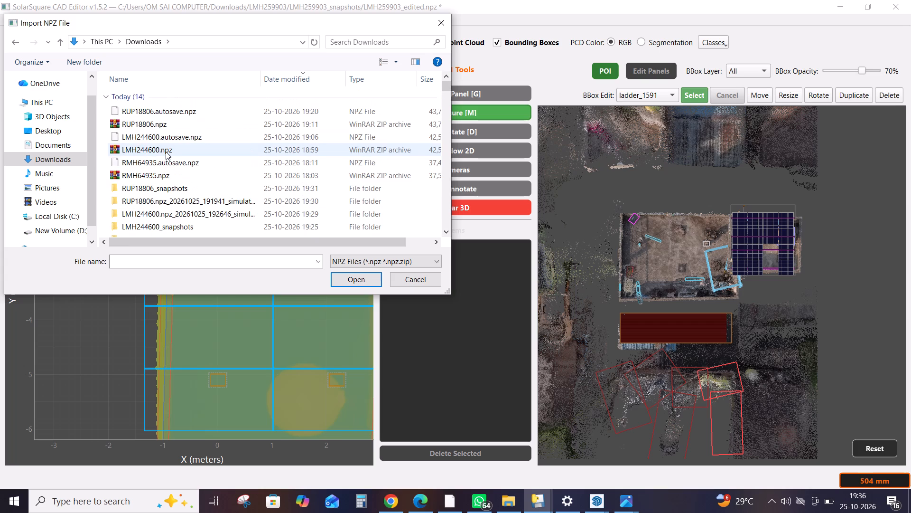
pyautogui.scroll(-2, 166, 152)
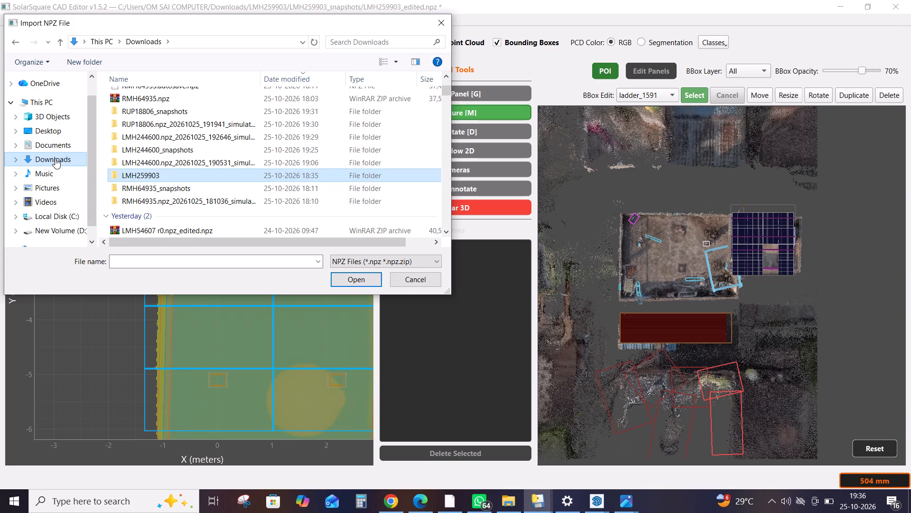
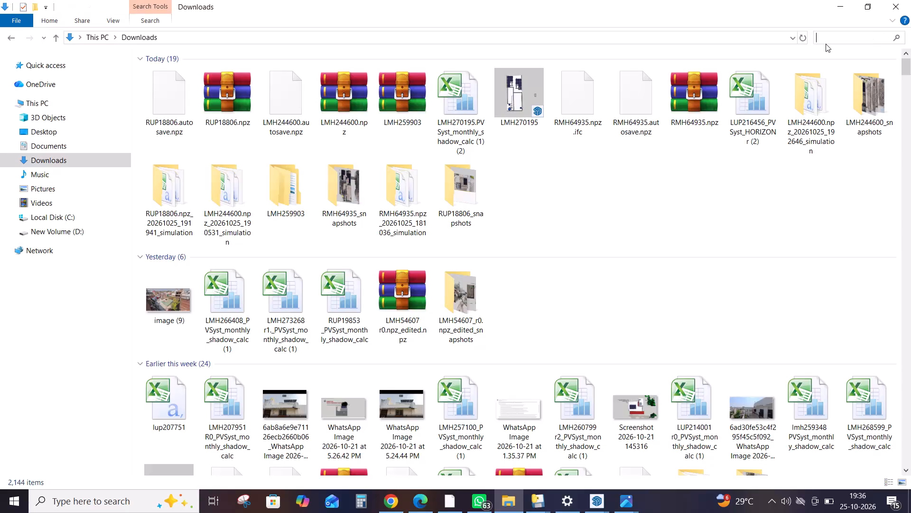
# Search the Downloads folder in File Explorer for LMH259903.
pyautogui.hotkey('ctrl', 'v')
pyautogui.press('Return')
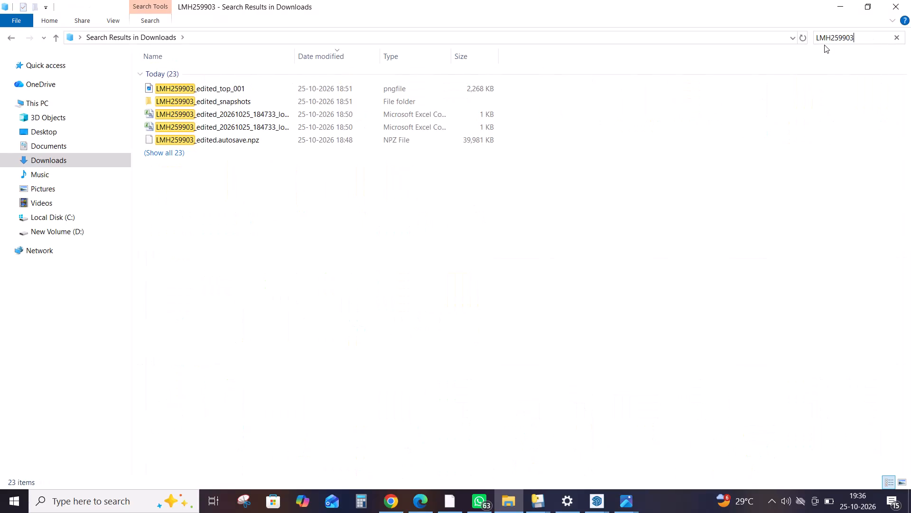
pyautogui.click(453, 268)
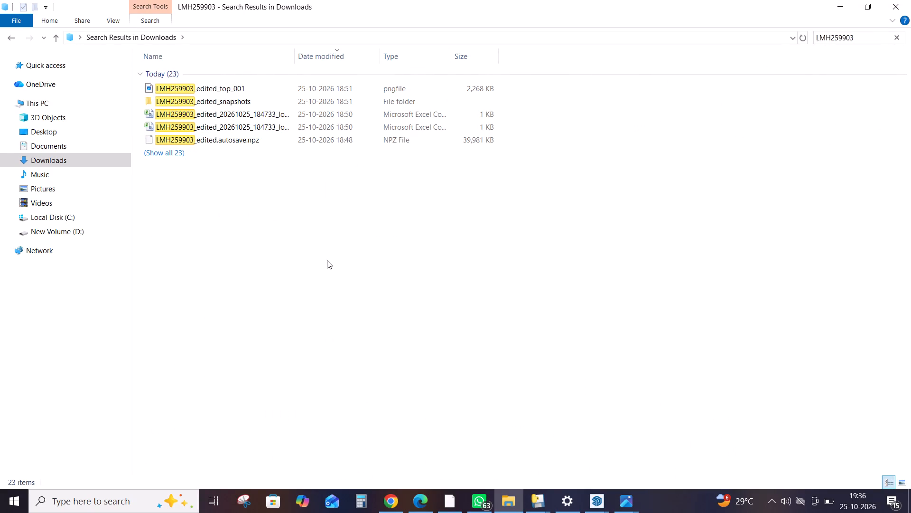
pyautogui.moveTo(325, 260); pyautogui.dragTo(307, 252)
pyautogui.click(252, 231)
pyautogui.click(246, 228)
pyautogui.doubleClick(247, 182)
pyautogui.moveTo(315, 205); pyautogui.dragTo(327, 216)
pyautogui.moveTo(523, 330); pyautogui.dragTo(525, 357)
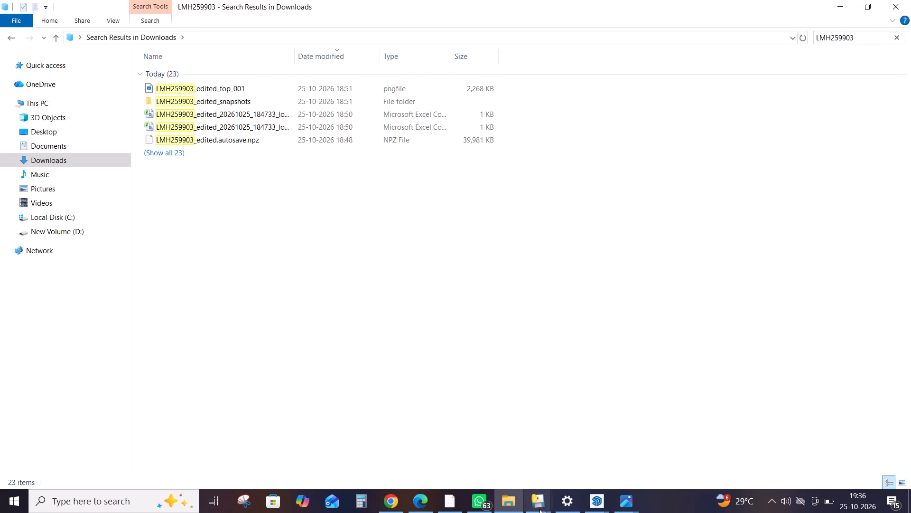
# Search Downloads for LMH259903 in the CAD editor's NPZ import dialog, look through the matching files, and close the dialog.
pyautogui.click(539, 509)
pyautogui.click(510, 456)
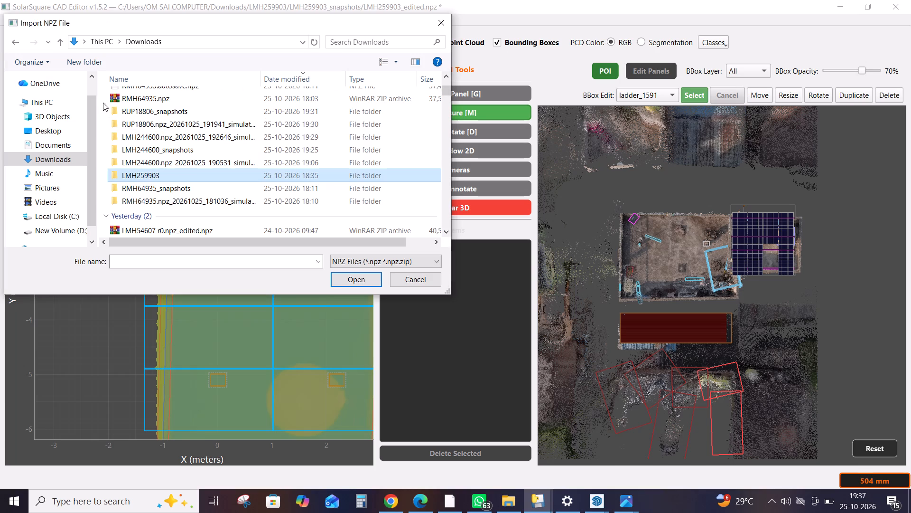
pyautogui.click(352, 38)
pyautogui.hotkey('ctrl', 'v')
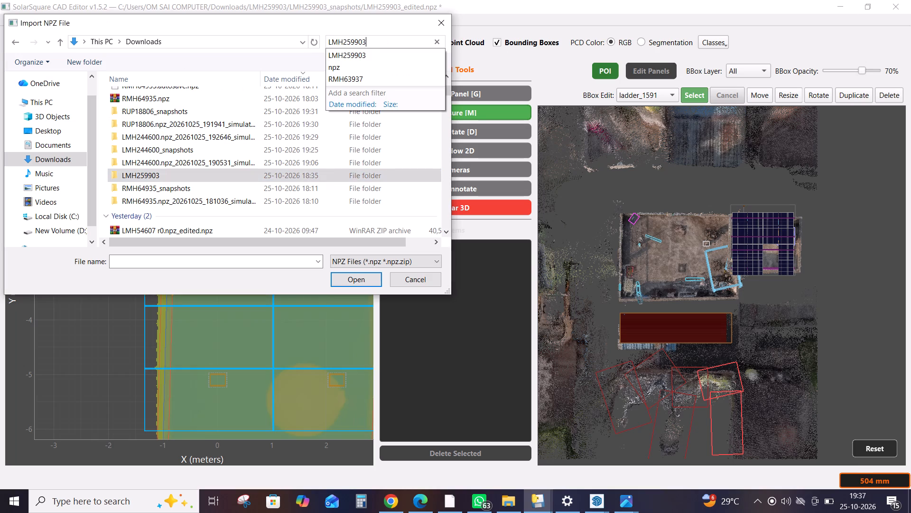
pyautogui.press('Return')
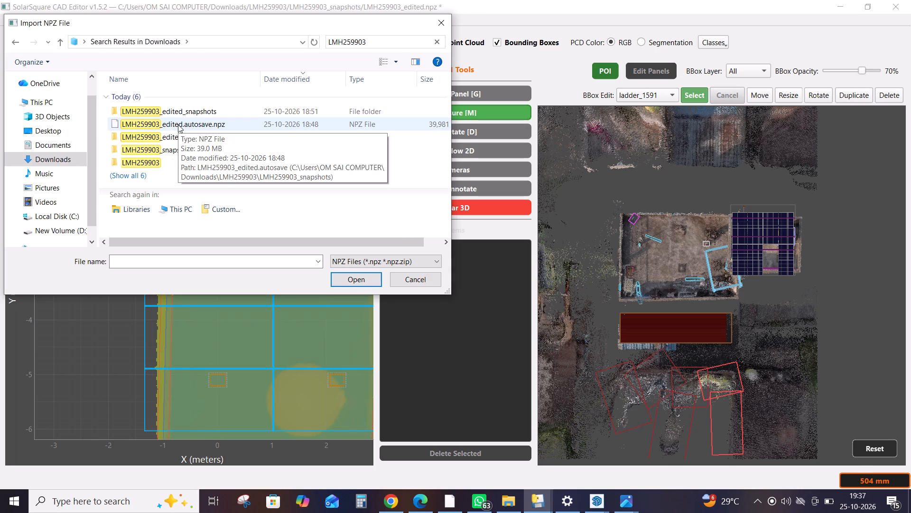
pyautogui.scroll(-2, 184, 136)
pyautogui.scroll(2, 190, 162)
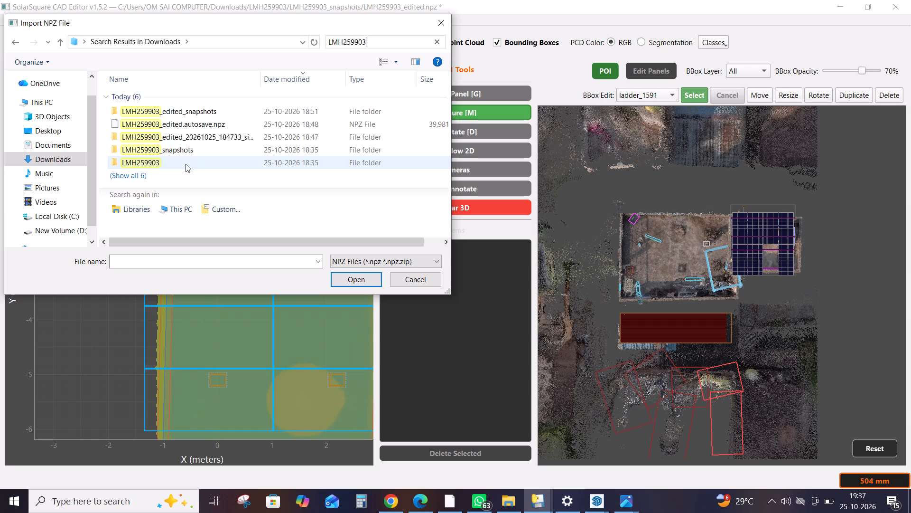
pyautogui.click(413, 281)
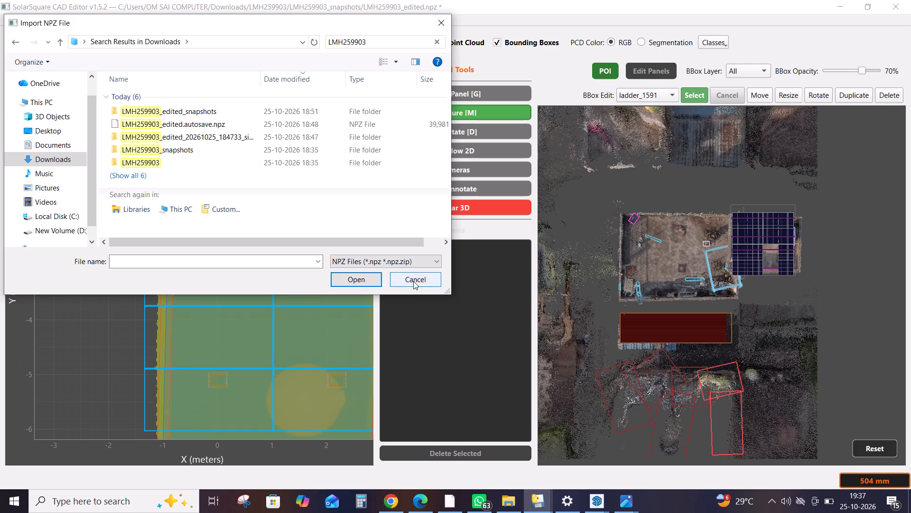
pyautogui.click(516, 504)
pyautogui.click(293, 209)
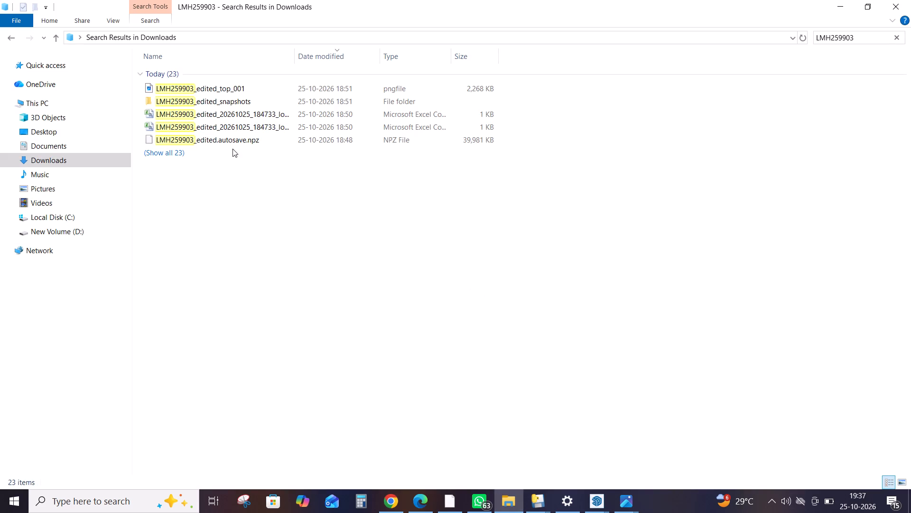
pyautogui.click(235, 141)
pyautogui.hotkey('ctrl', 'x')
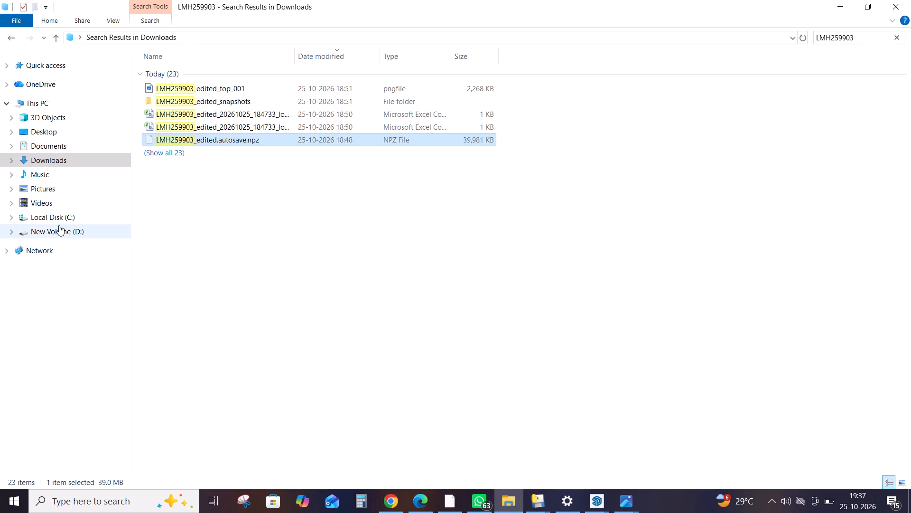
pyautogui.click(59, 225)
pyautogui.doubleClick(167, 124)
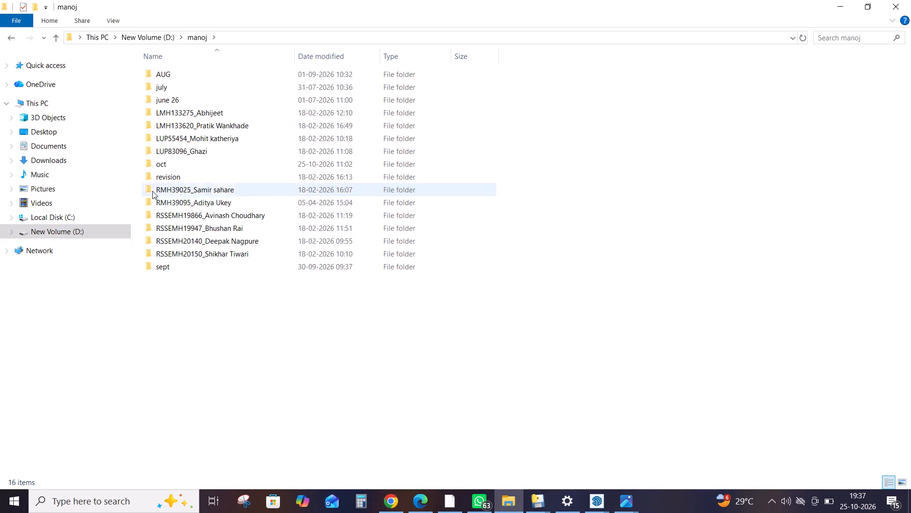
pyautogui.doubleClick(168, 165)
pyautogui.scroll(-8, 168, 164)
pyautogui.tripleClick(170, 311)
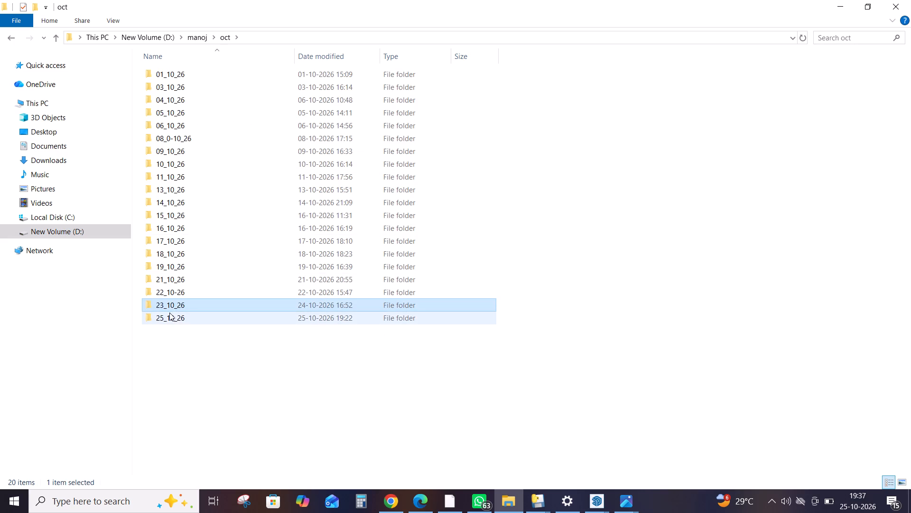
pyautogui.click(219, 321)
pyautogui.moveTo(198, 310); pyautogui.dragTo(197, 287)
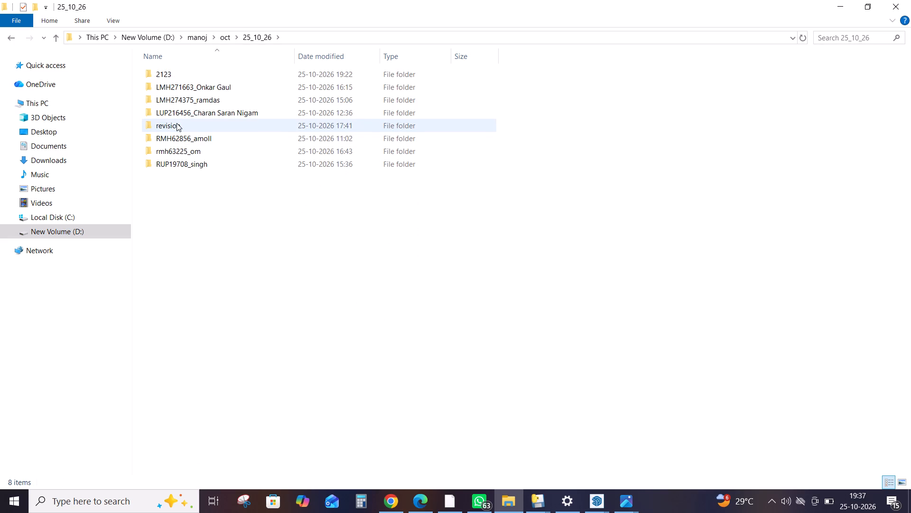
pyautogui.doubleClick(181, 75)
pyautogui.click(298, 257)
pyautogui.hotkey('ctrl', 'v')
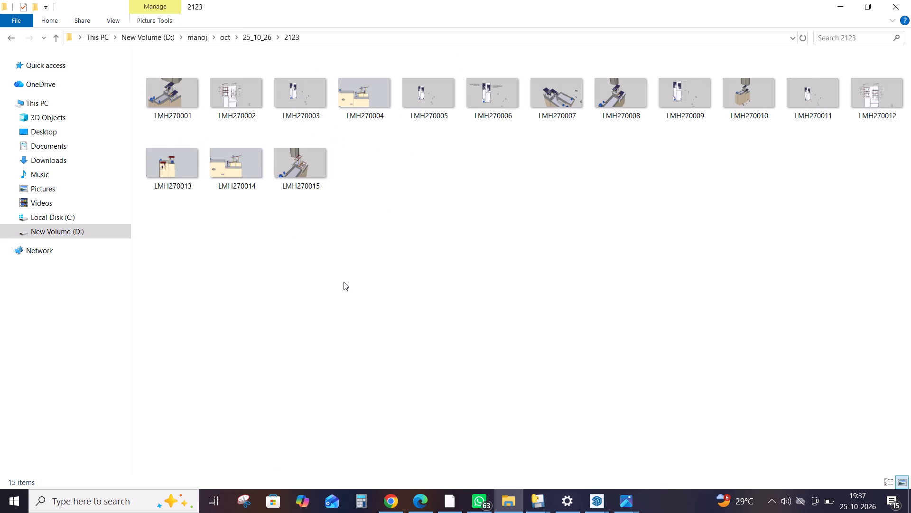
pyautogui.click(529, 310)
pyautogui.click(435, 309)
pyautogui.click(539, 494)
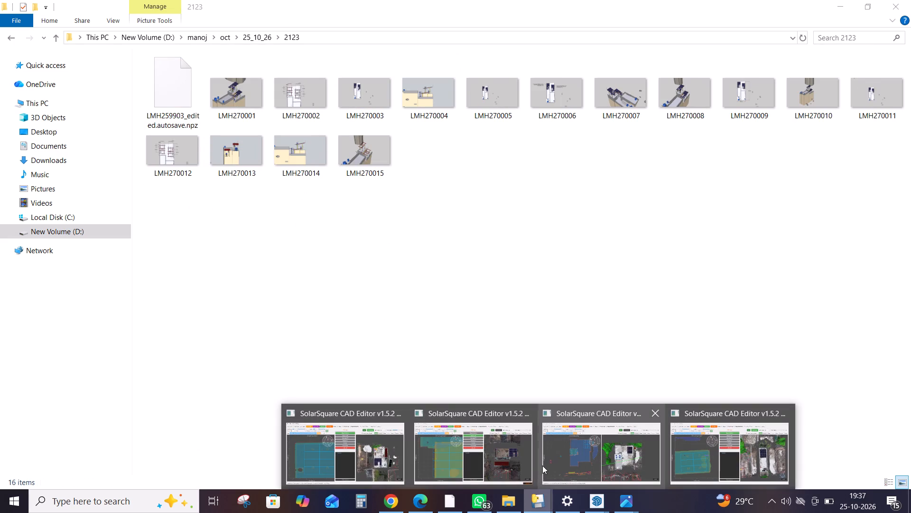
pyautogui.click(498, 455)
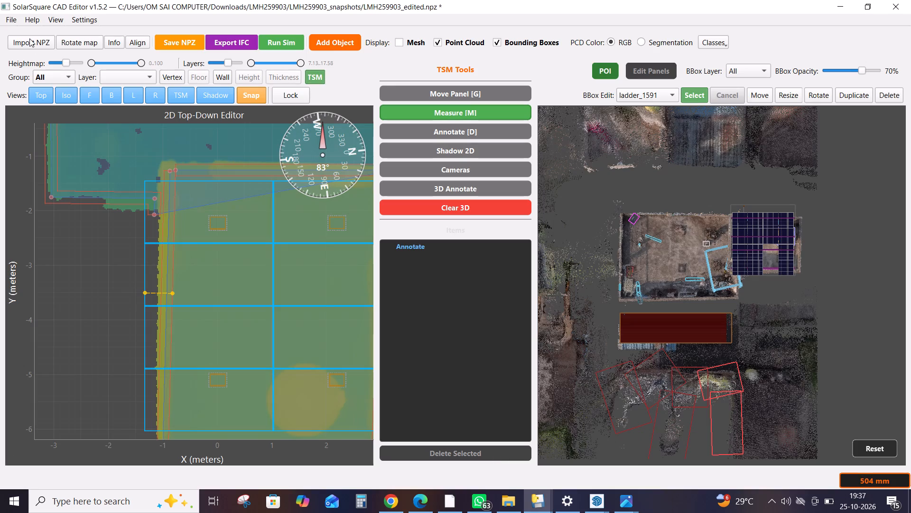
pyautogui.click(28, 46)
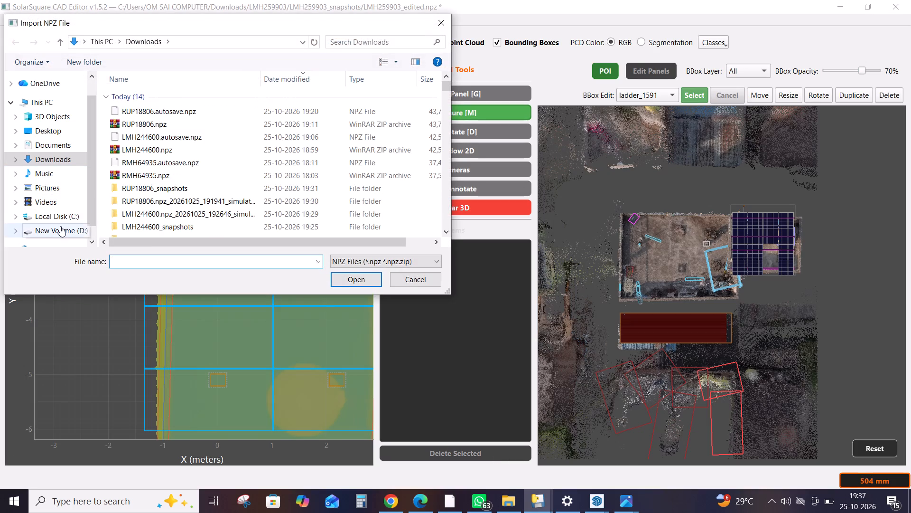
pyautogui.click(60, 226)
pyautogui.doubleClick(134, 146)
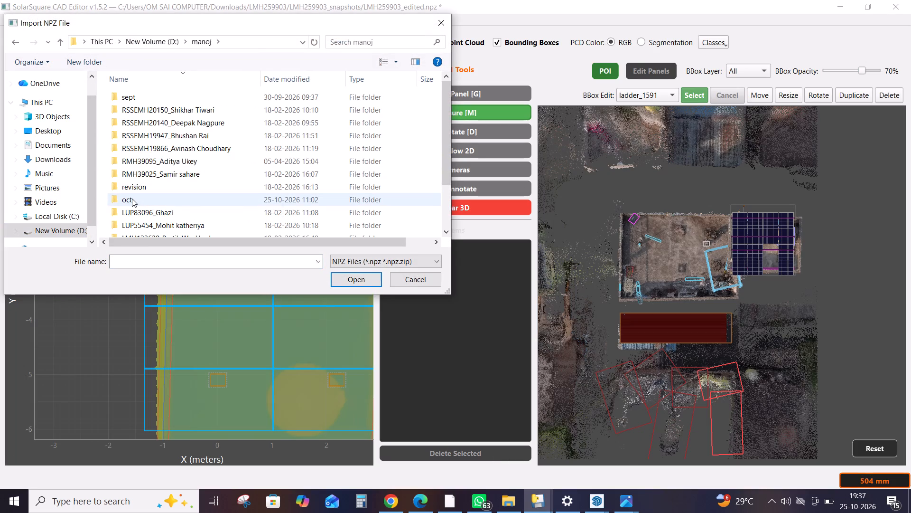
pyautogui.doubleClick(132, 199)
pyautogui.scroll(-7, 177, 174)
pyautogui.doubleClick(142, 228)
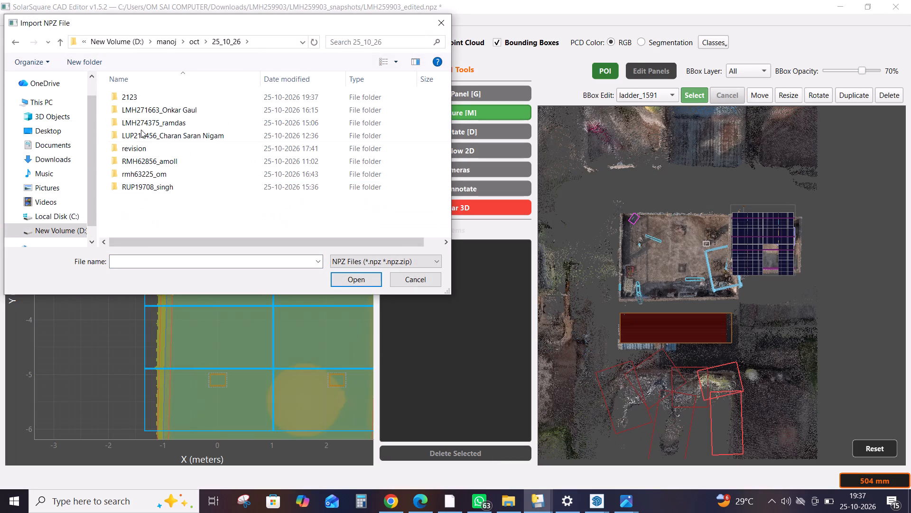
pyautogui.doubleClick(140, 94)
pyautogui.click(227, 186)
pyautogui.click(215, 186)
pyautogui.doubleClick(139, 116)
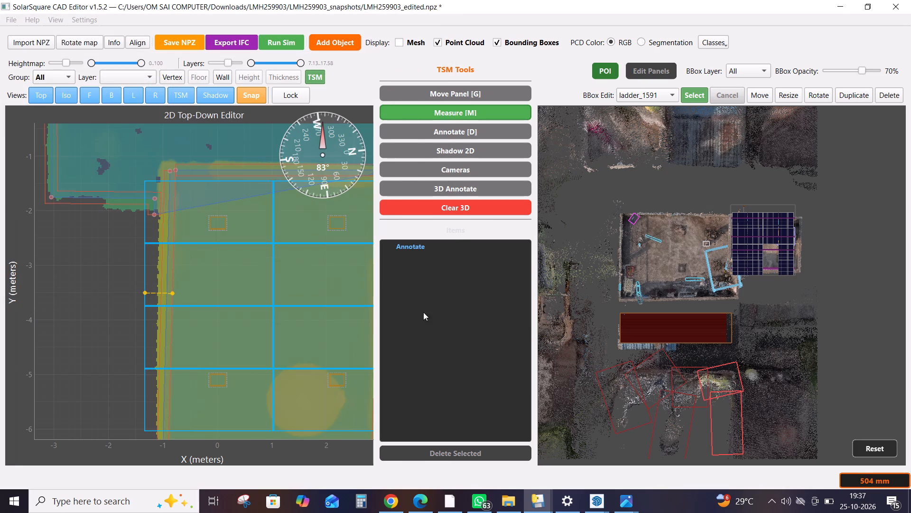
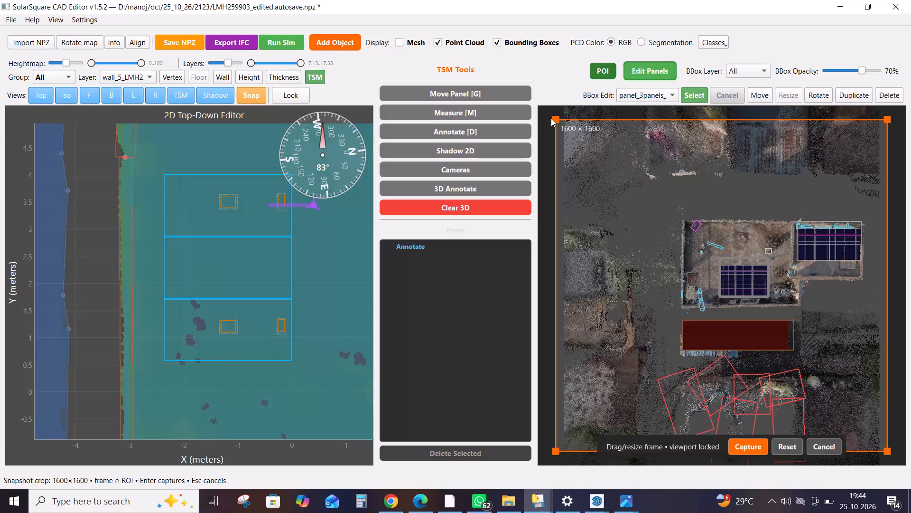
# Resize the snapshot crop frame to fit closely around the roofs and panel layout, and capture the 1600 × 1600 top view.
pyautogui.moveTo(554, 118); pyautogui.dragTo(667, 186)
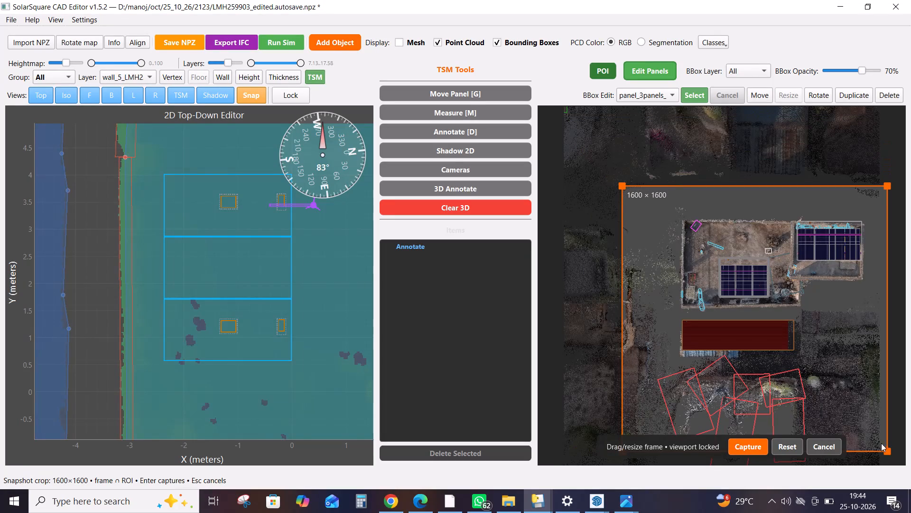
pyautogui.moveTo(884, 450); pyautogui.dragTo(874, 358)
pyautogui.moveTo(742, 429); pyautogui.dragTo(819, 415)
pyautogui.moveTo(621, 438); pyautogui.dragTo(671, 380)
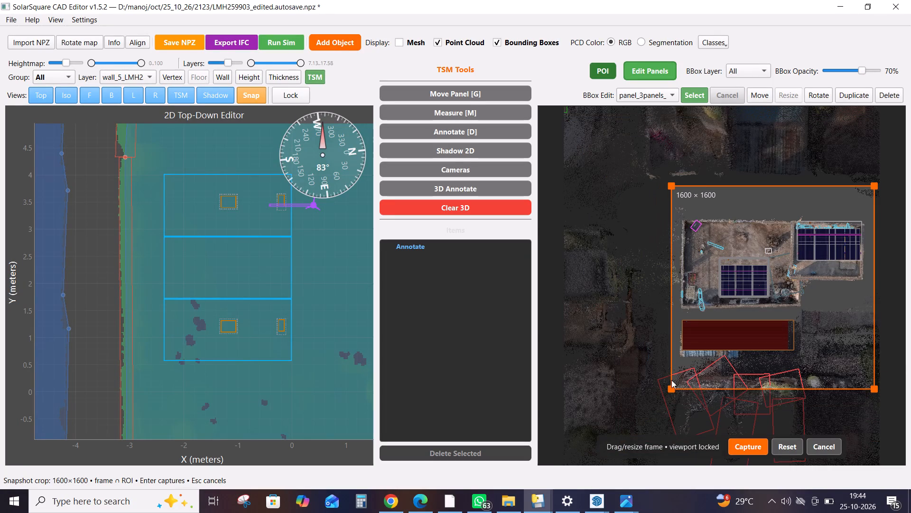
pyautogui.moveTo(671, 380); pyautogui.dragTo(676, 379)
pyautogui.click(749, 444)
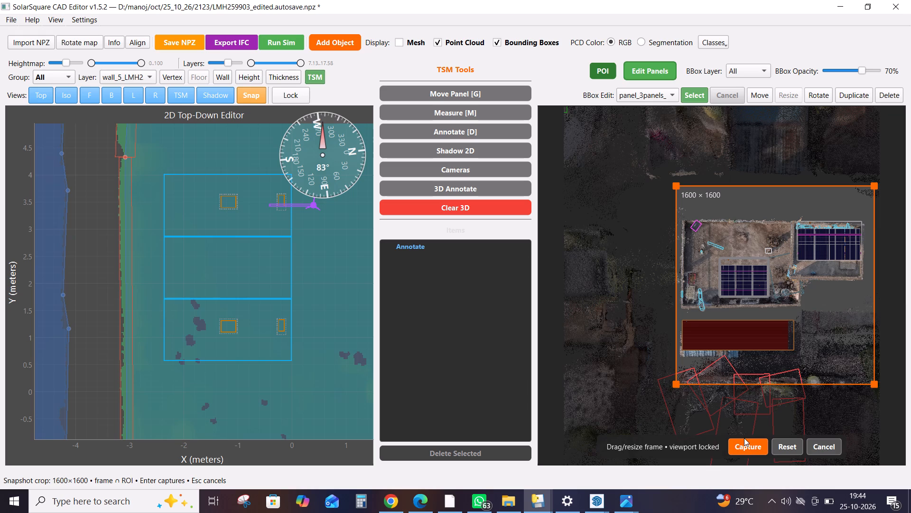
pyautogui.click(424, 497)
pyautogui.click(437, 4)
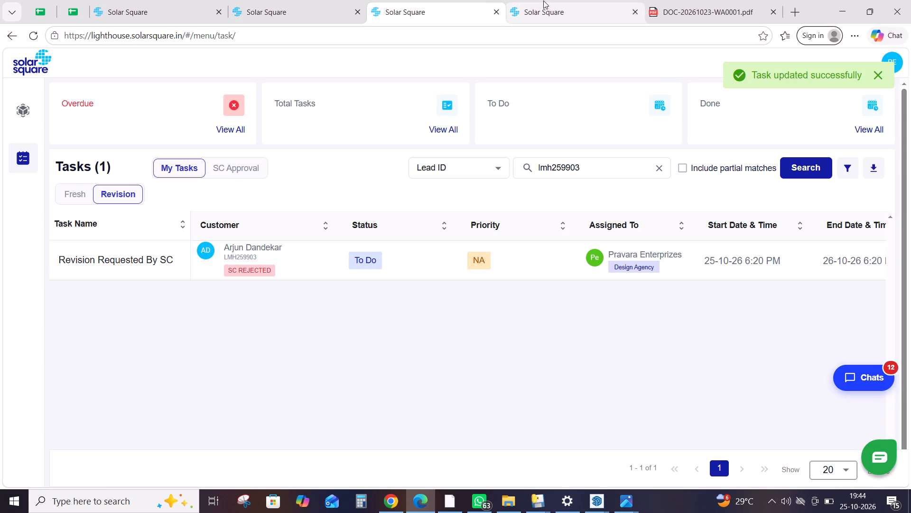
pyautogui.click(448, 324)
pyautogui.click(524, 272)
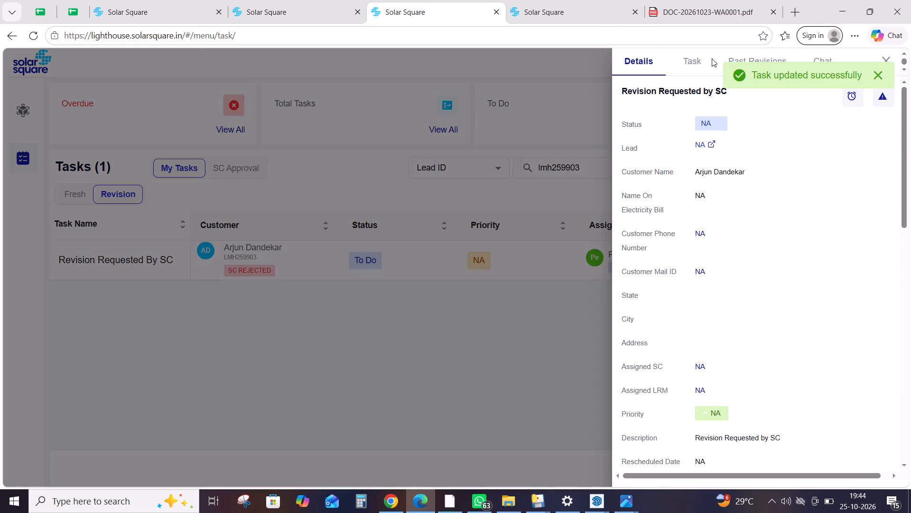
pyautogui.click(699, 59)
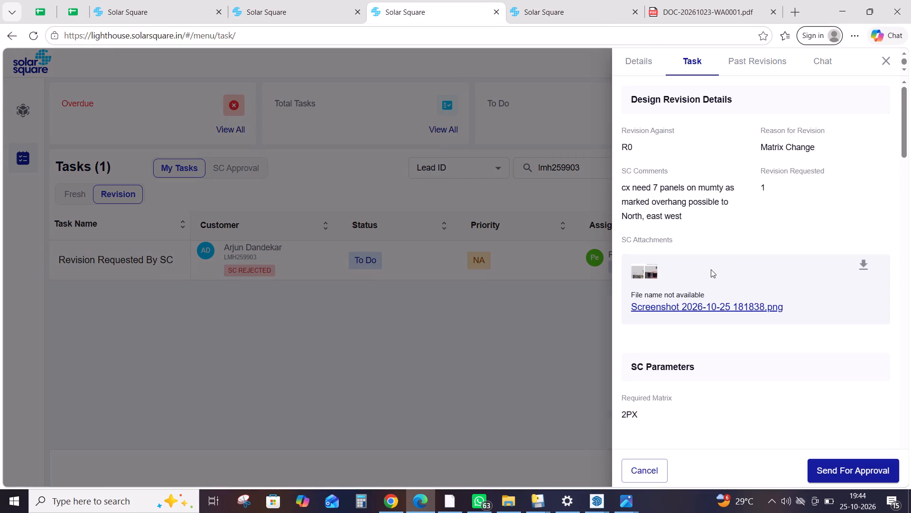
pyautogui.scroll(-7, 699, 304)
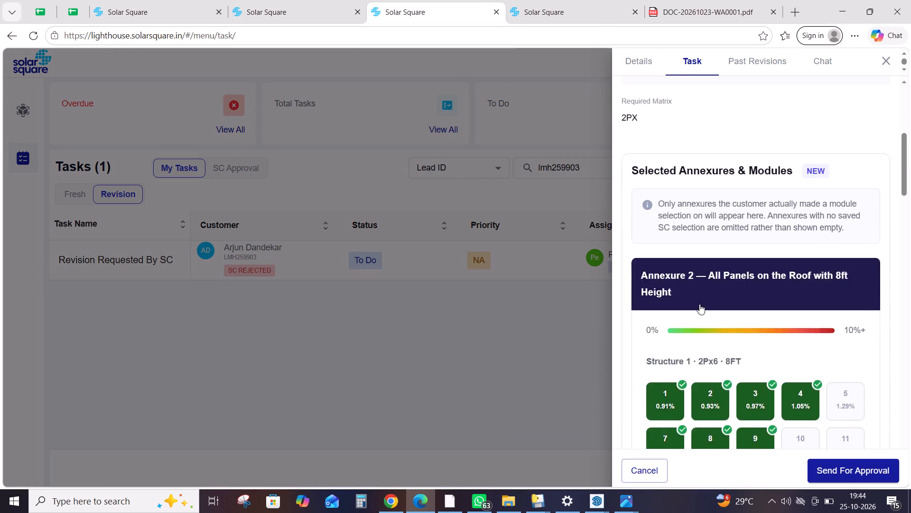
pyautogui.scroll(-15, 699, 304)
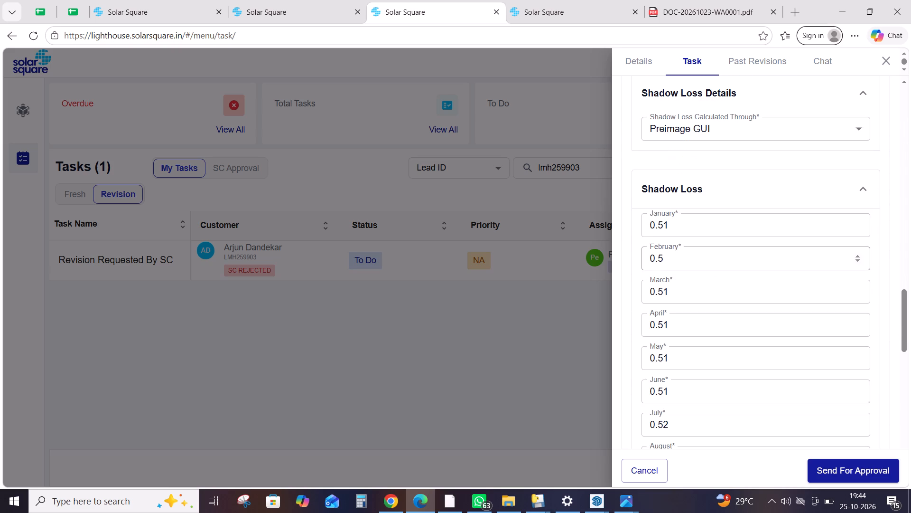
pyautogui.click(867, 193)
# Upload LMH259903_edited.autosave_top_001 from drive D's manoj/oct/25_10_26/2123 autosave_snapshots folder as the new Top View.
pyautogui.scroll(-5, 787, 241)
pyautogui.click(759, 227)
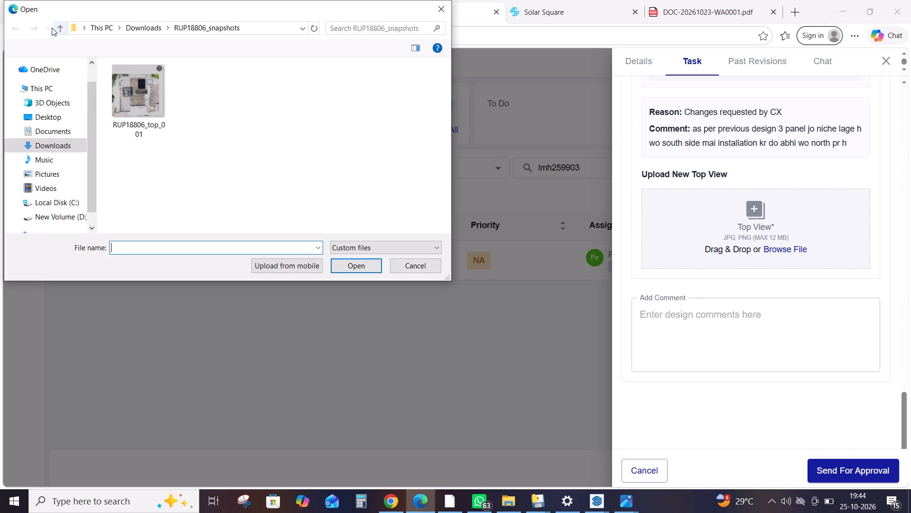
pyautogui.click(65, 214)
pyautogui.doubleClick(138, 133)
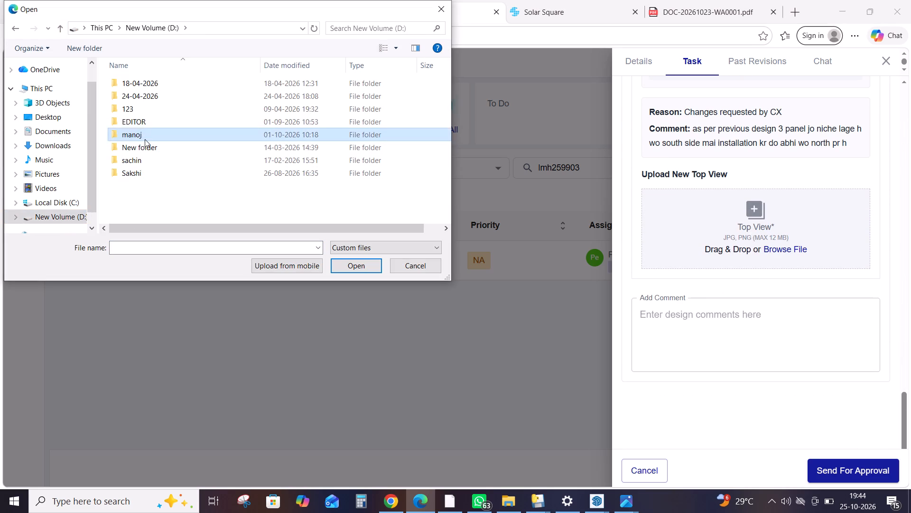
pyautogui.scroll(-4, 149, 148)
pyautogui.doubleClick(133, 129)
pyautogui.scroll(-7, 152, 164)
pyautogui.doubleClick(136, 212)
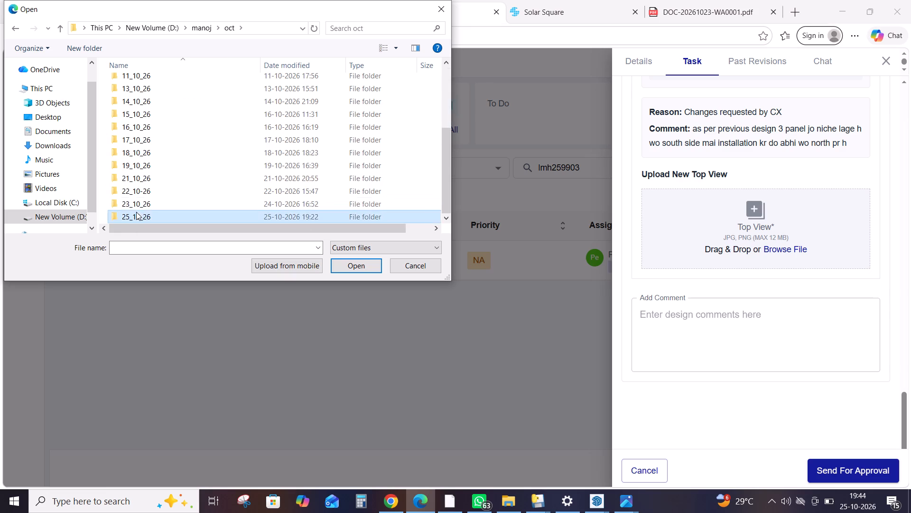
pyautogui.doubleClick(129, 85)
pyautogui.click(193, 180)
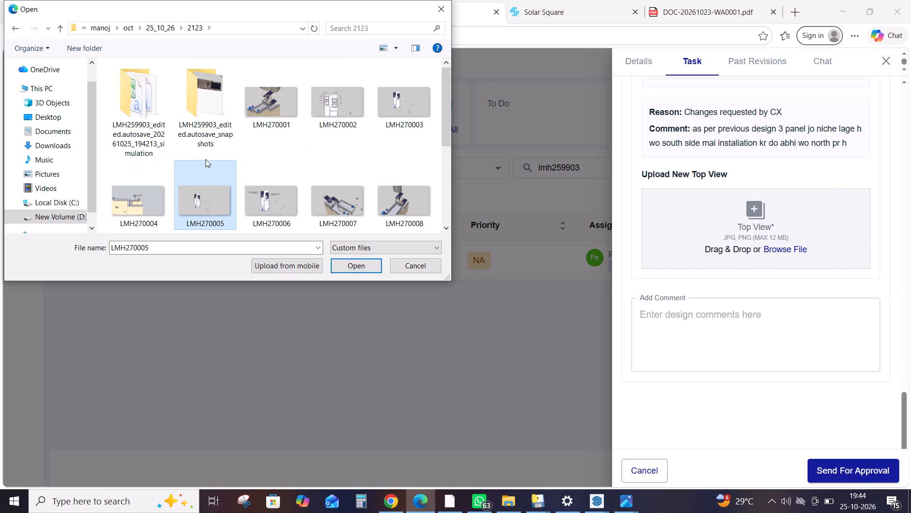
pyautogui.doubleClick(159, 102)
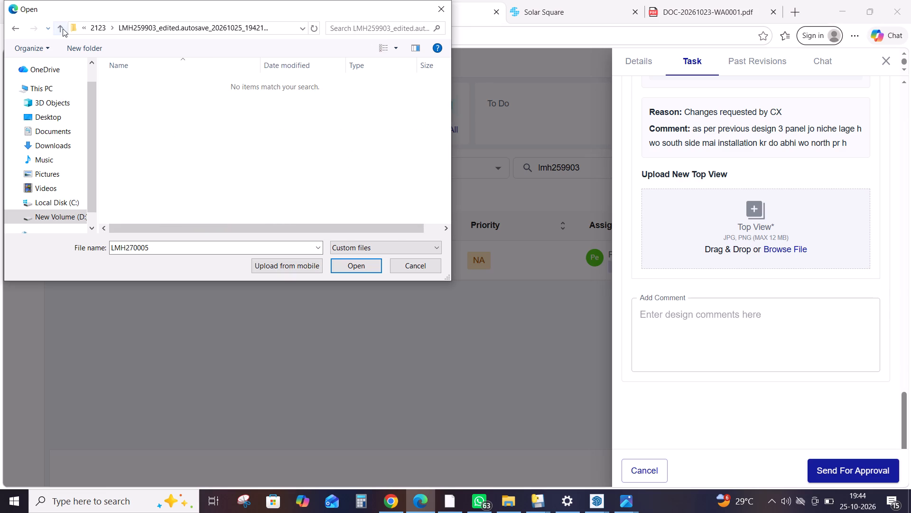
pyautogui.click(63, 28)
pyautogui.doubleClick(148, 86)
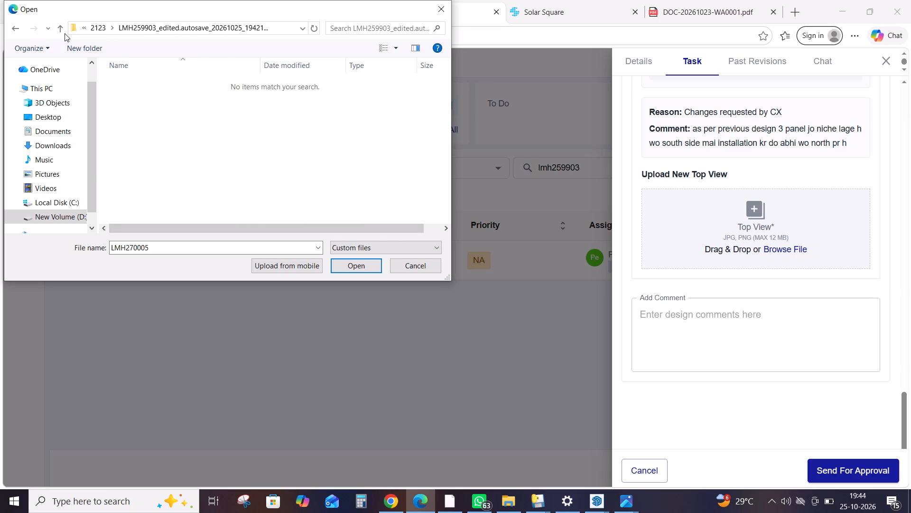
pyautogui.click(55, 27)
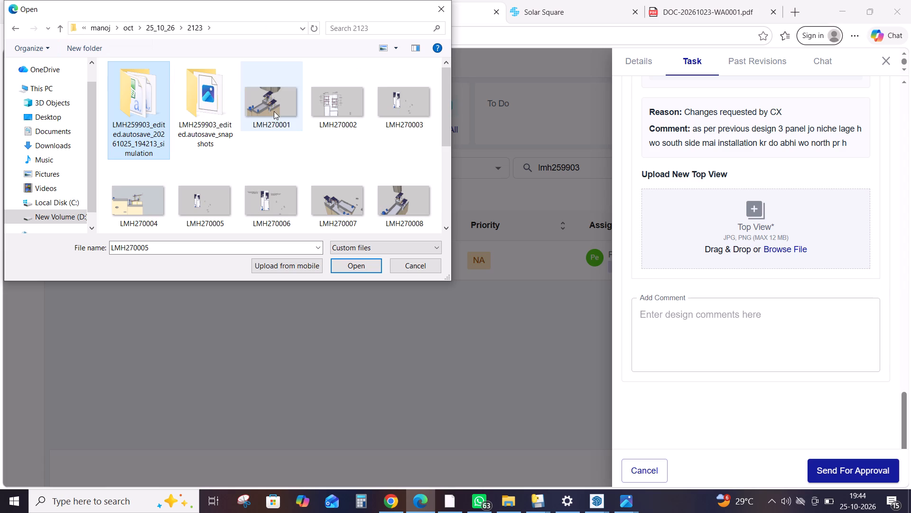
pyautogui.doubleClick(201, 107)
pyautogui.click(222, 155)
pyautogui.doubleClick(146, 110)
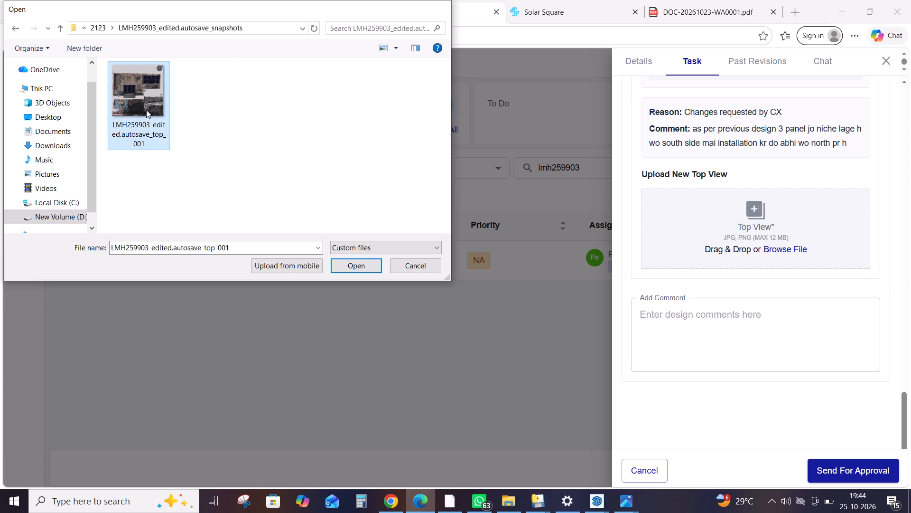
# Replace the shadow loss file with LMH259903_edited.autosave_20261025_194213_losses_corrected.csv from the simulation folder and calculate the shadow loss.
pyautogui.scroll(5, 726, 245)
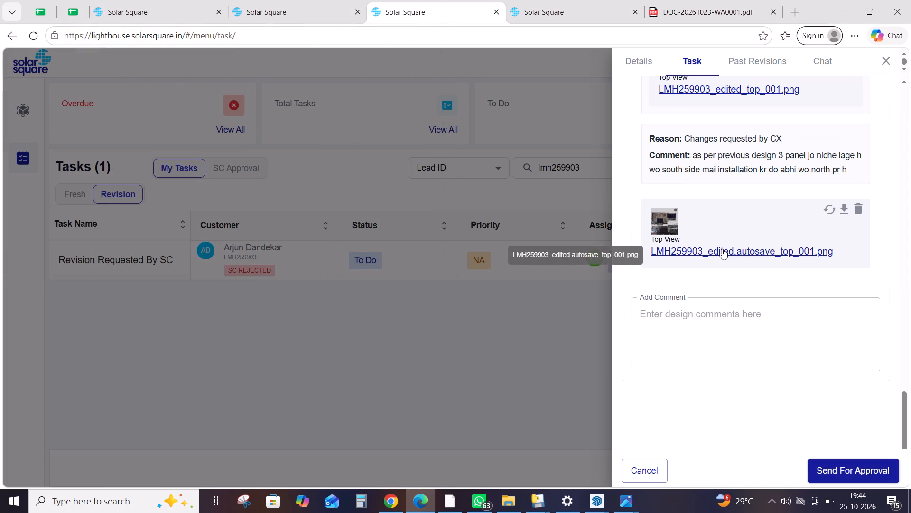
pyautogui.scroll(11, 722, 249)
pyautogui.scroll(-5, 722, 249)
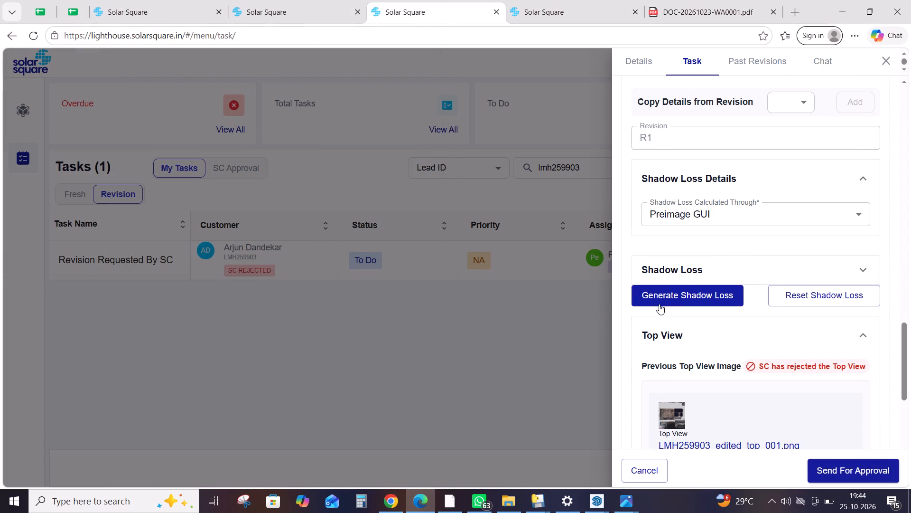
pyautogui.click(679, 290)
pyautogui.click(564, 174)
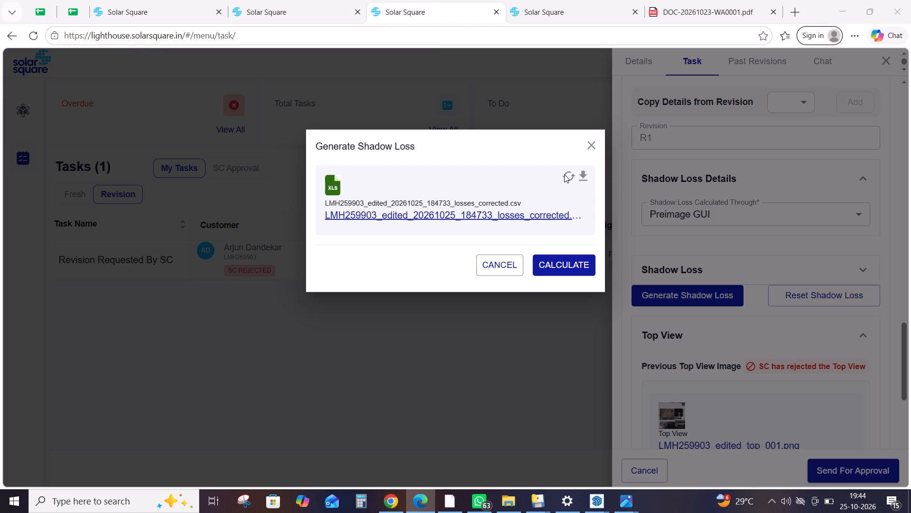
pyautogui.click(63, 33)
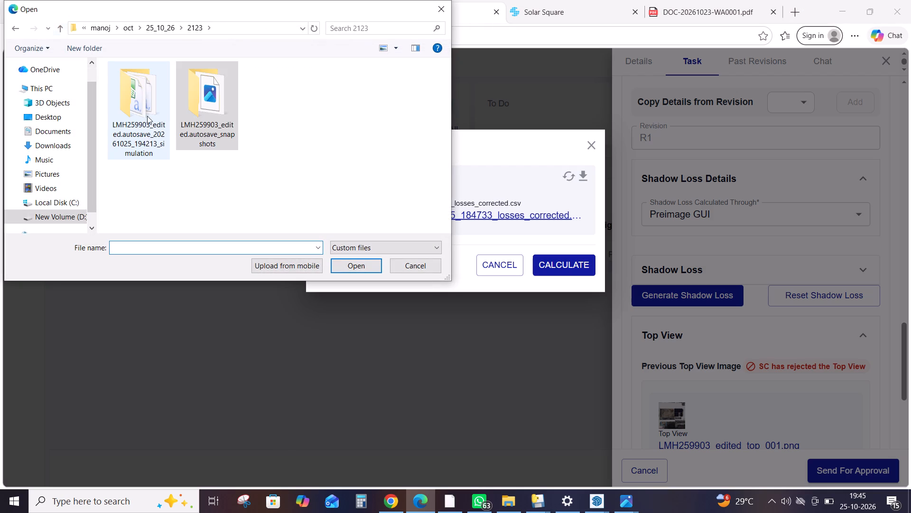
pyautogui.doubleClick(147, 94)
pyautogui.doubleClick(152, 87)
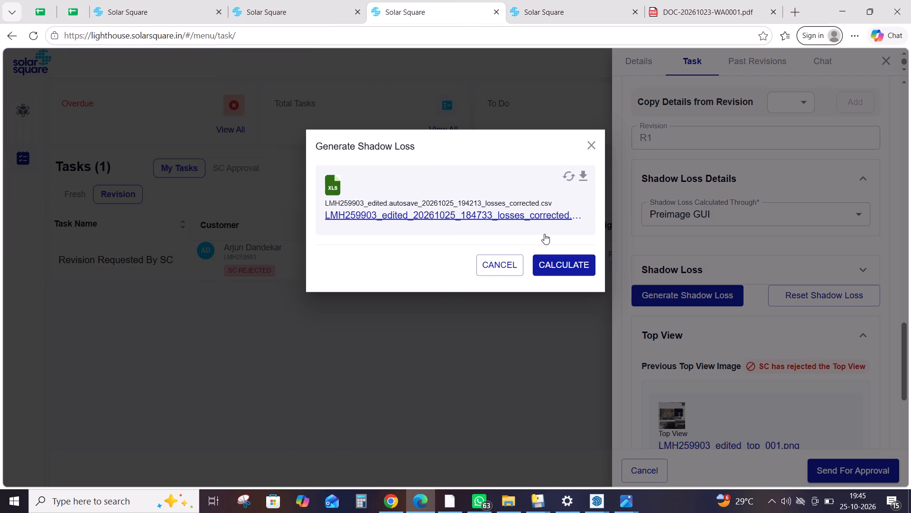
pyautogui.click(559, 261)
# Copy the total from the Shadow Loss section and add the design comment "There will be shadow loss - _1.36_%".
pyautogui.click(857, 266)
pyautogui.scroll(-6, 772, 240)
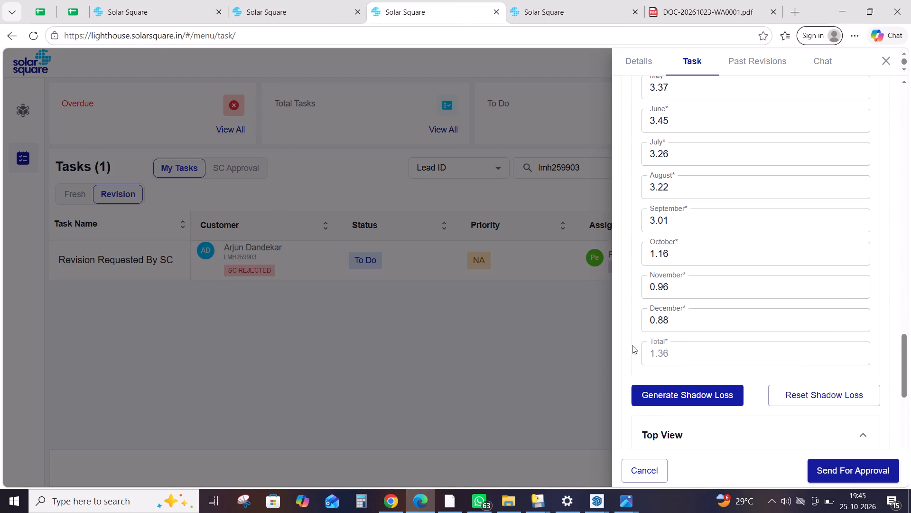
pyautogui.doubleClick(657, 349)
pyautogui.hotkey('ctrl', 'c')
pyautogui.scroll(-8, 715, 275)
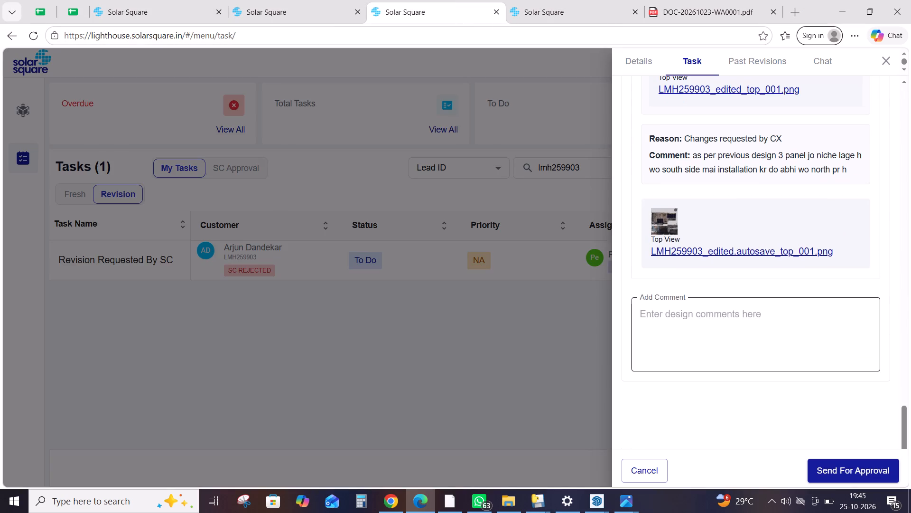
pyautogui.click(683, 321)
pyautogui.press('super+v')
pyautogui.scroll(-14, 679, 186)
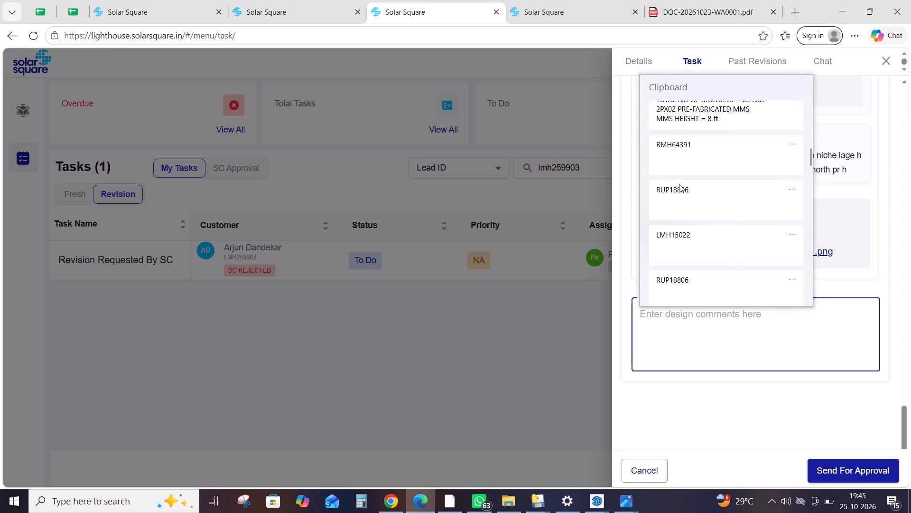
pyautogui.scroll(-14, 679, 184)
pyautogui.scroll(-6, 693, 256)
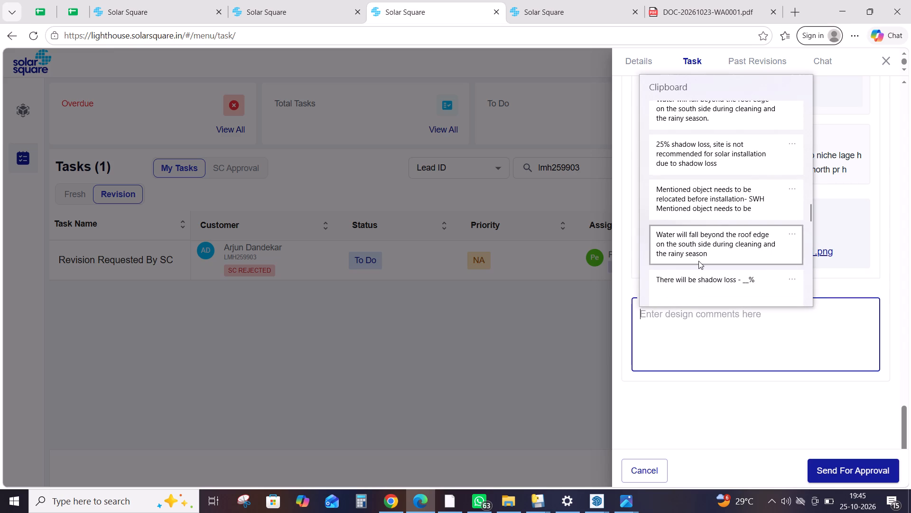
pyautogui.click(699, 275)
pyautogui.hotkey('ctrl', 'v')
pyautogui.click(763, 318)
pyautogui.press('super+v')
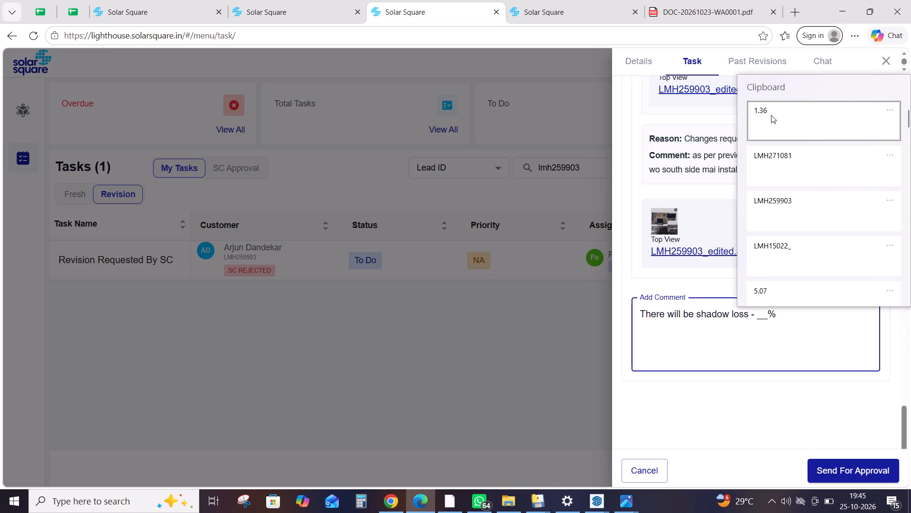
pyautogui.click(771, 115)
pyautogui.hotkey('ctrl', 'v')
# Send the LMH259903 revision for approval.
pyautogui.click(837, 459)
pyautogui.moveTo(798, 437); pyautogui.dragTo(887, 420)
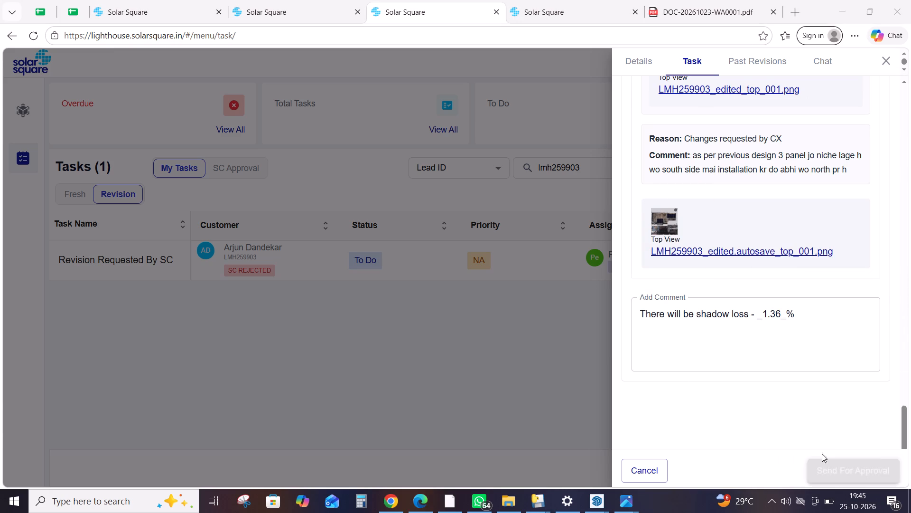
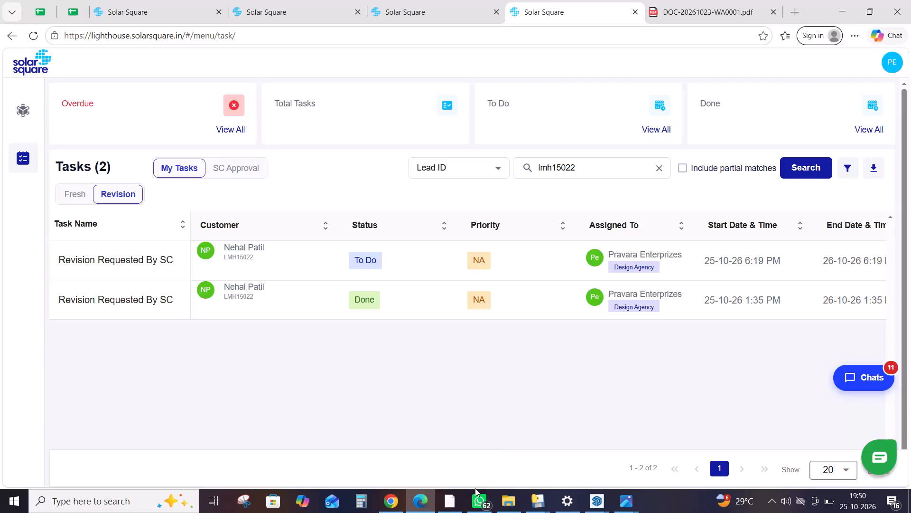
pyautogui.click(186, 2)
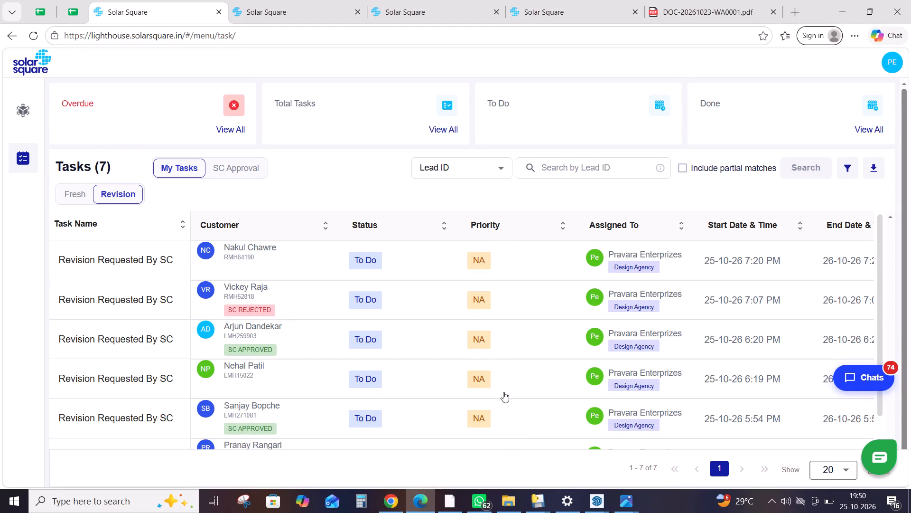
pyautogui.click(298, 338)
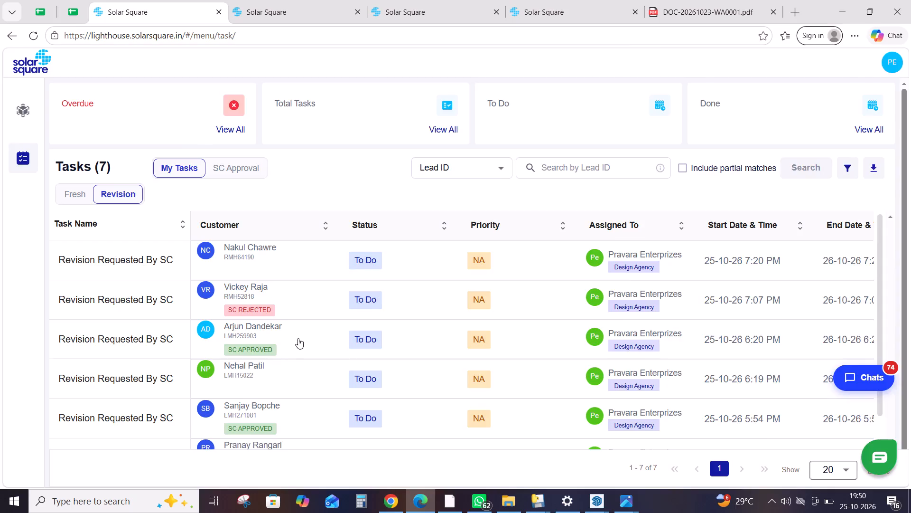
pyautogui.click(705, 57)
pyautogui.click(705, 57)
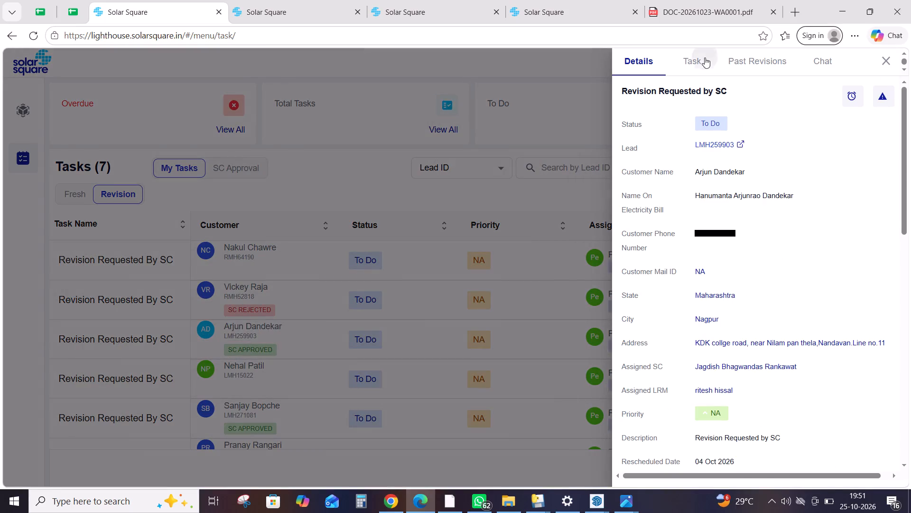
pyautogui.click(677, 311)
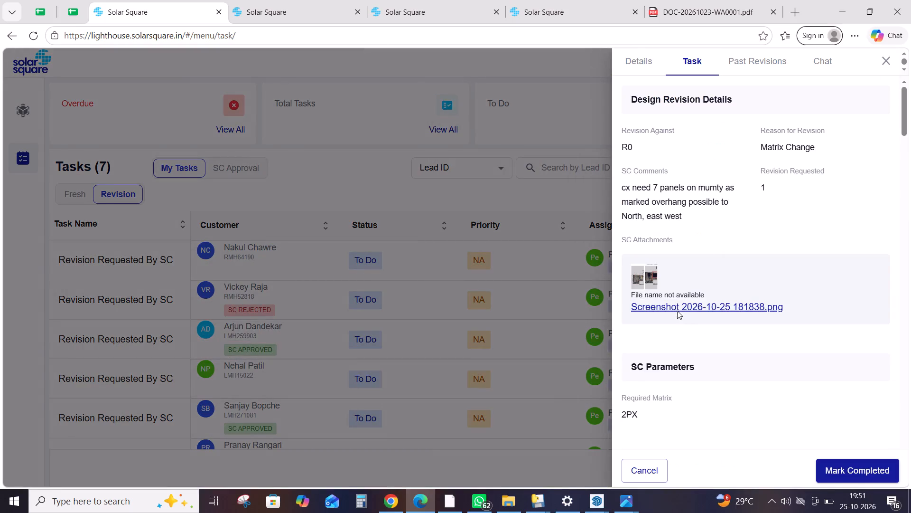
pyautogui.click(794, 234)
pyautogui.scroll(-1, 257, 277)
pyautogui.click(295, 277)
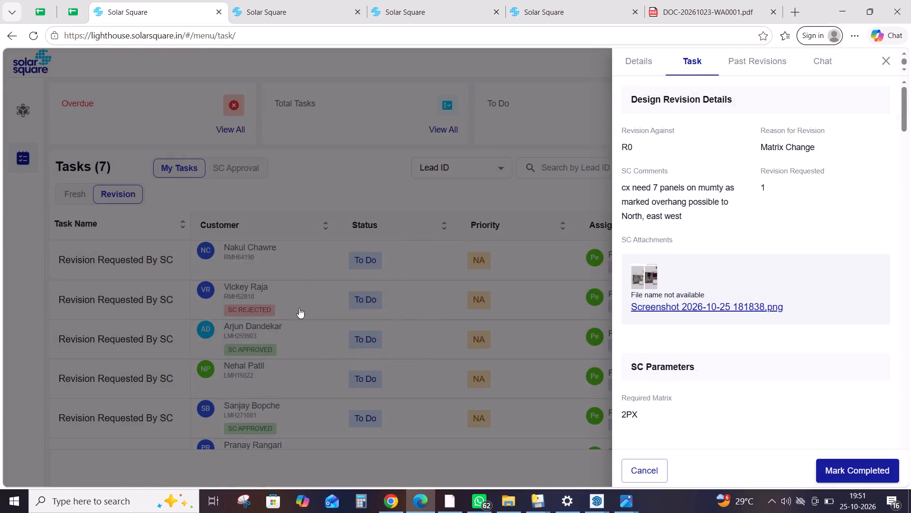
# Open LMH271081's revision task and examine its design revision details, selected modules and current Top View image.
pyautogui.scroll(-1, 298, 331)
pyautogui.click(295, 353)
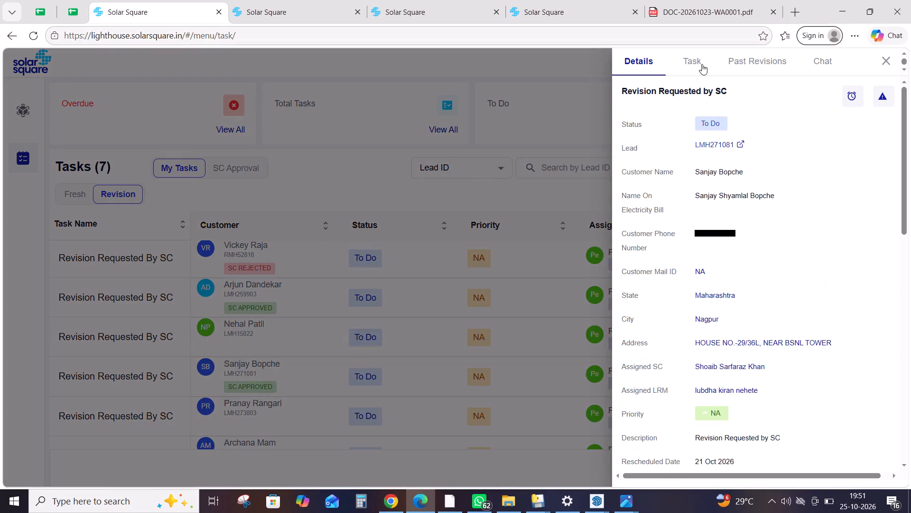
pyautogui.click(701, 66)
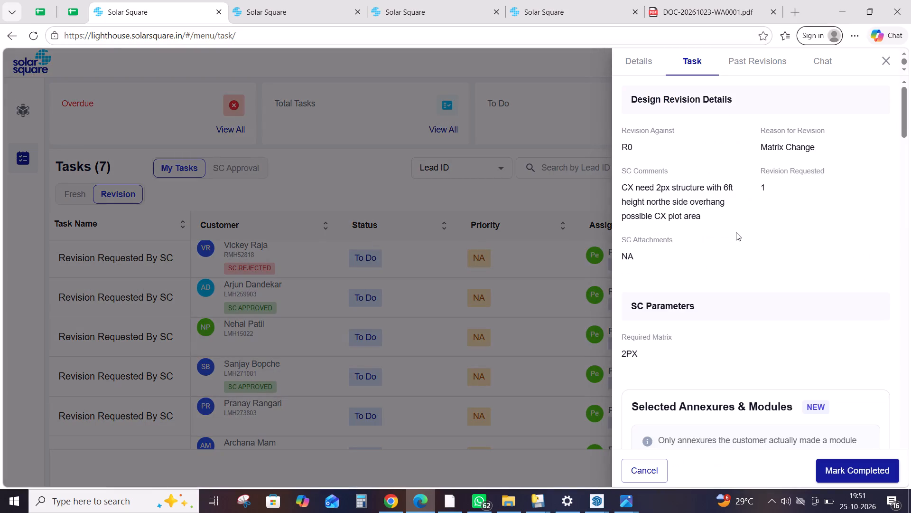
pyautogui.scroll(-6, 732, 223)
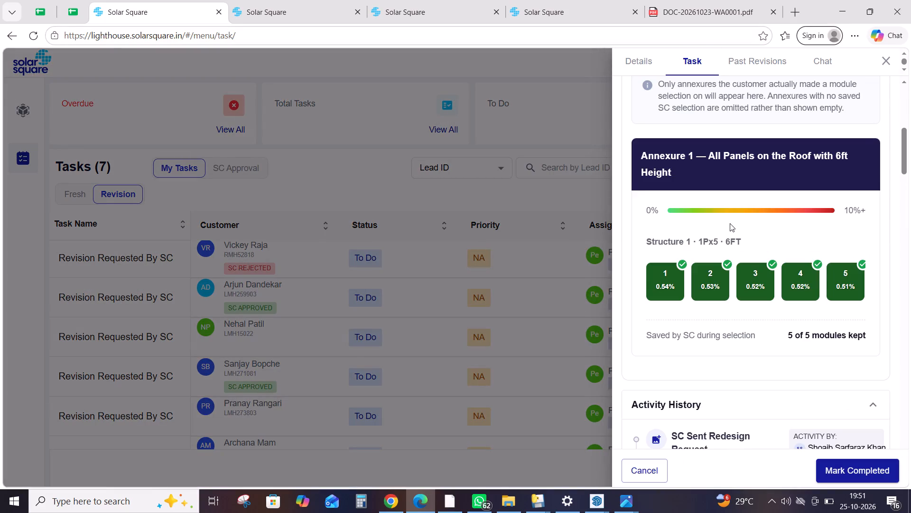
pyautogui.scroll(-17, 730, 223)
pyautogui.scroll(-5, 714, 241)
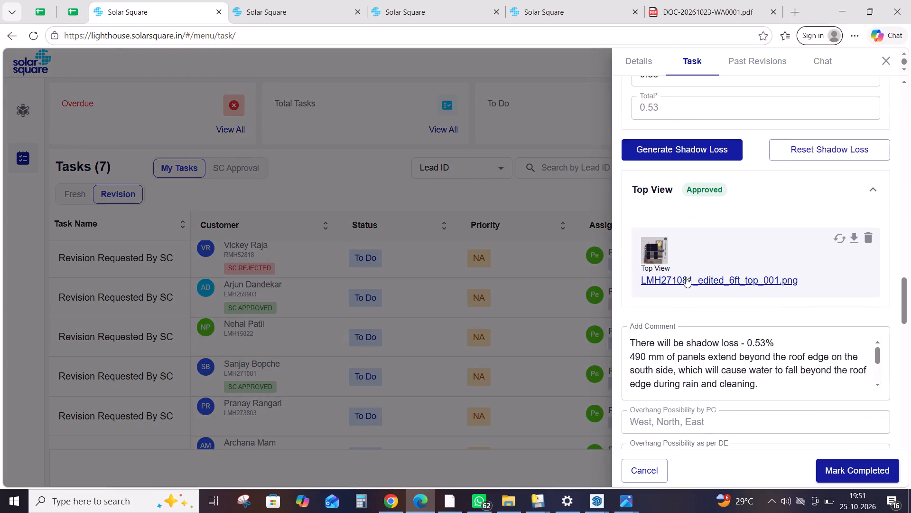
pyautogui.click(679, 285)
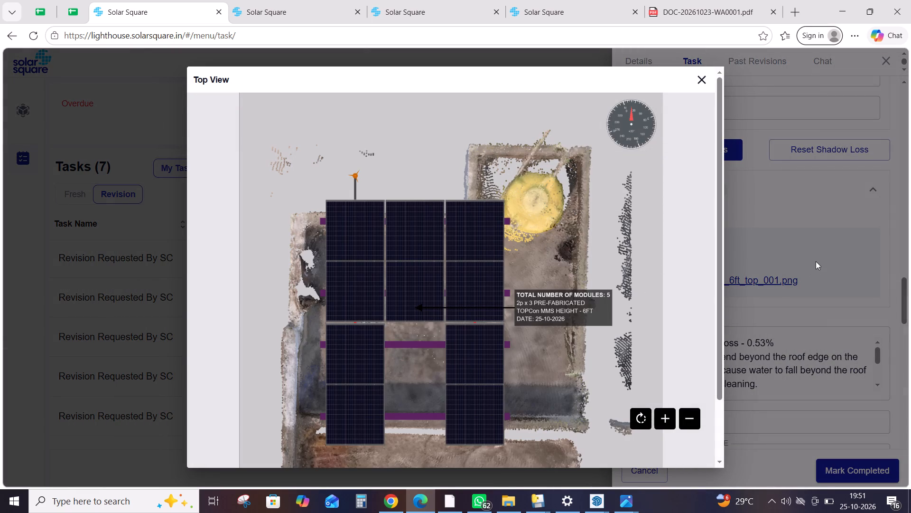
pyautogui.click(803, 245)
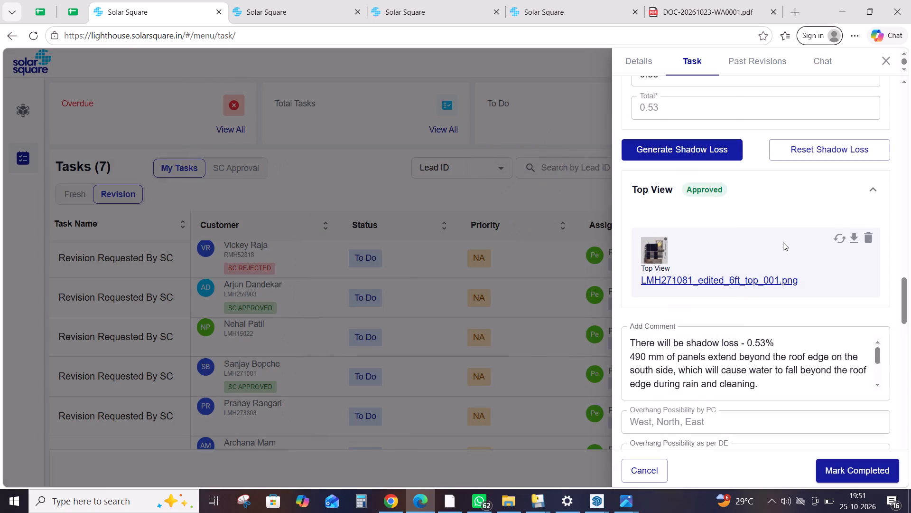
pyautogui.scroll(8, 753, 240)
pyautogui.click(663, 68)
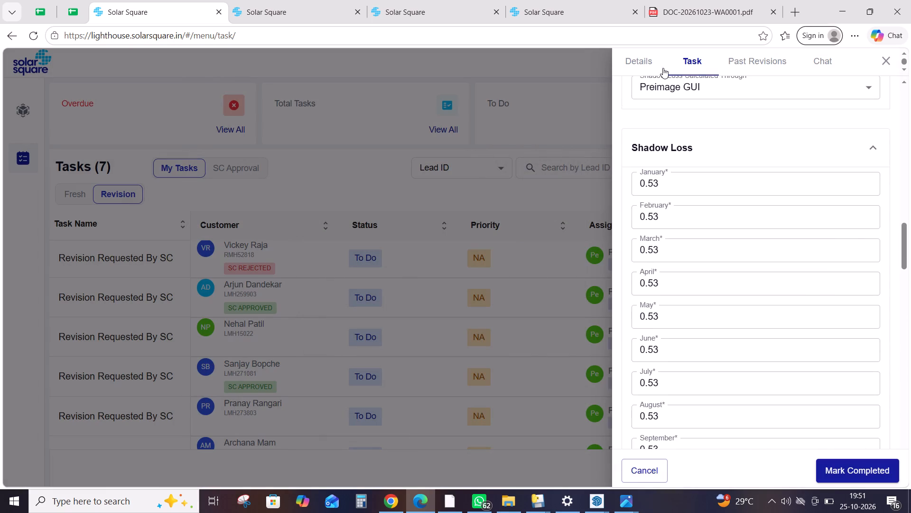
pyautogui.scroll(12, 745, 230)
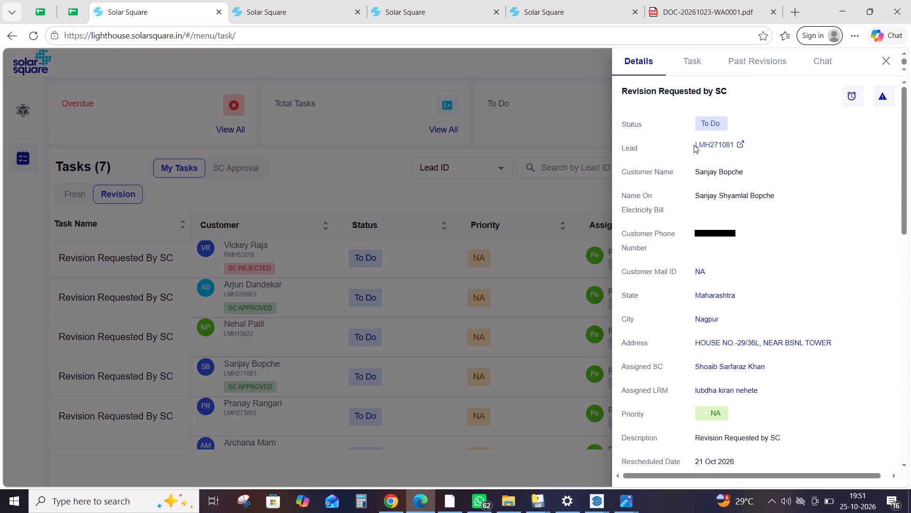
pyautogui.moveTo(694, 145); pyautogui.dragTo(733, 151)
pyautogui.hotkey('ctrl', 'c')
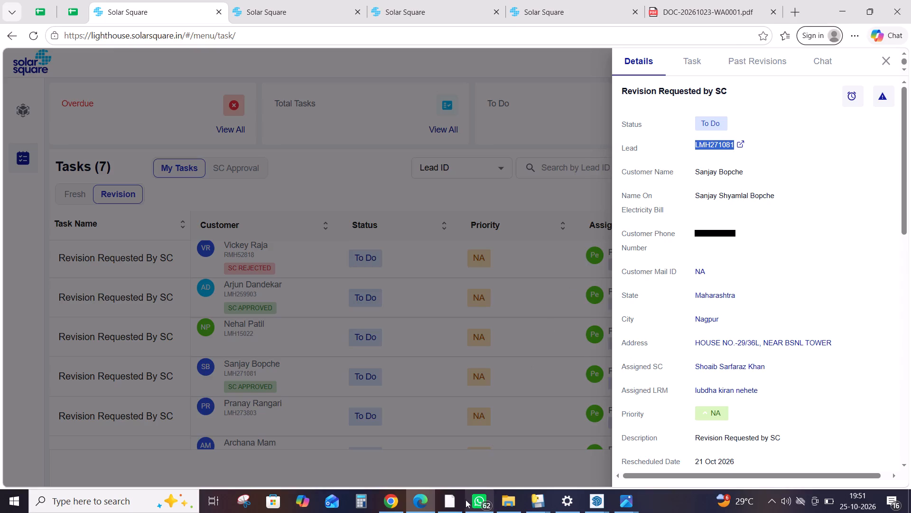
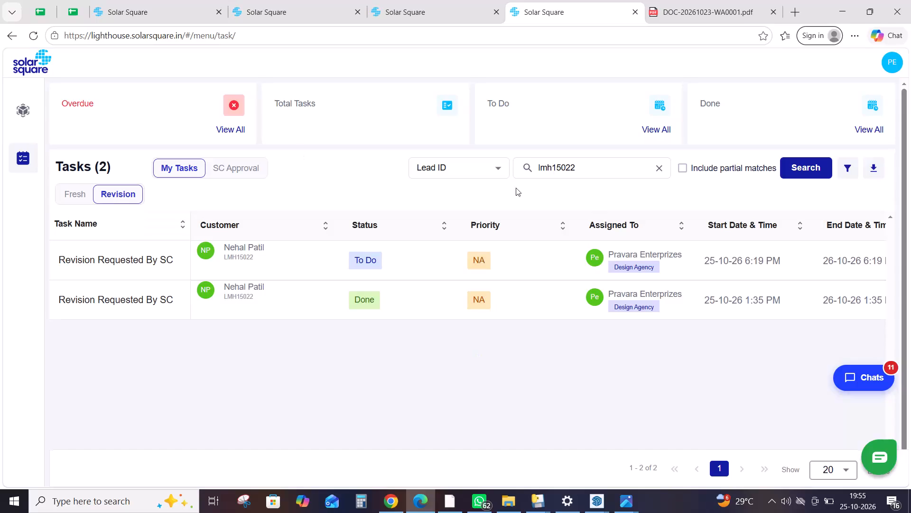
# Clear the lead ID search from the revision task list.
pyautogui.click(659, 167)
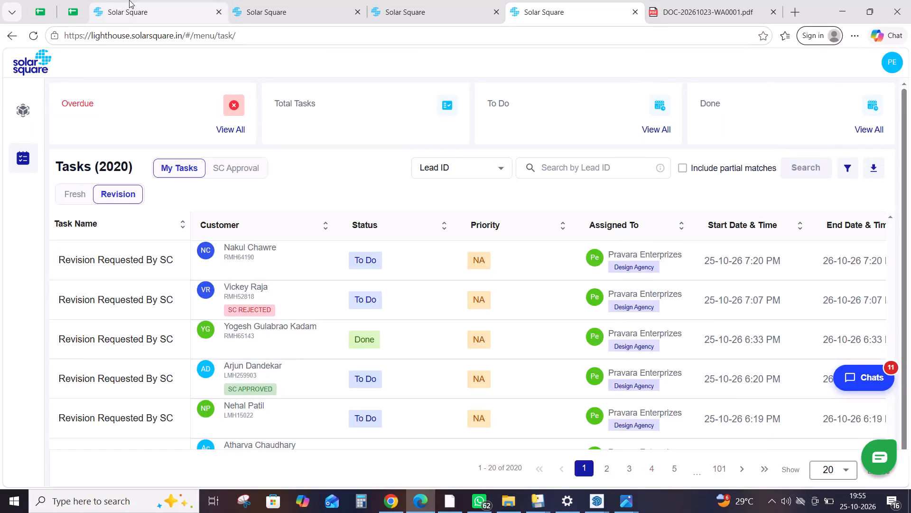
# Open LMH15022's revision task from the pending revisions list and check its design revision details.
pyautogui.click(129, 0)
pyautogui.tripleClick(123, 193)
pyautogui.tripleClick(122, 194)
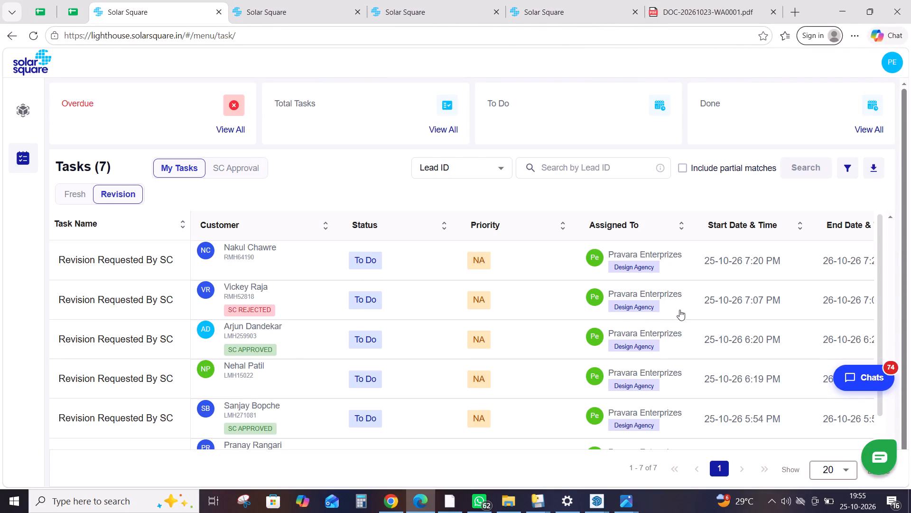
pyautogui.scroll(-3, 650, 317)
pyautogui.scroll(3, 650, 317)
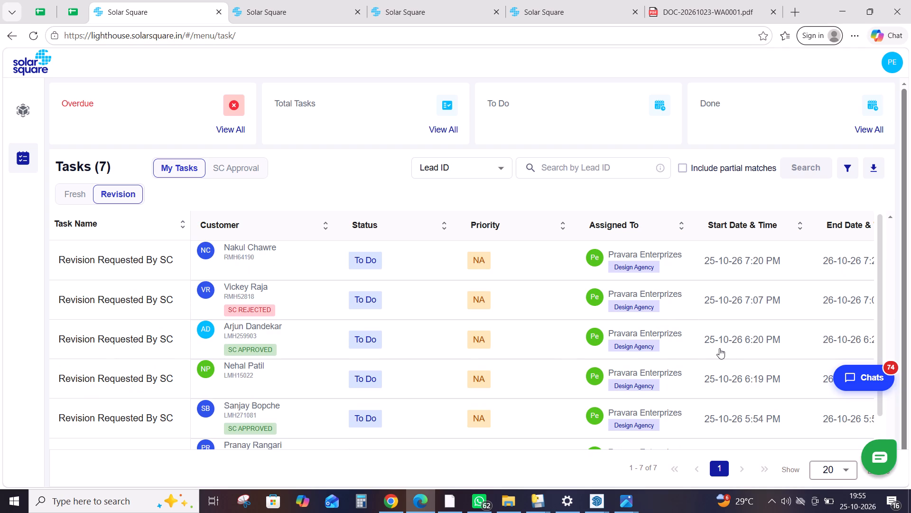
pyautogui.click(535, 381)
pyautogui.click(686, 61)
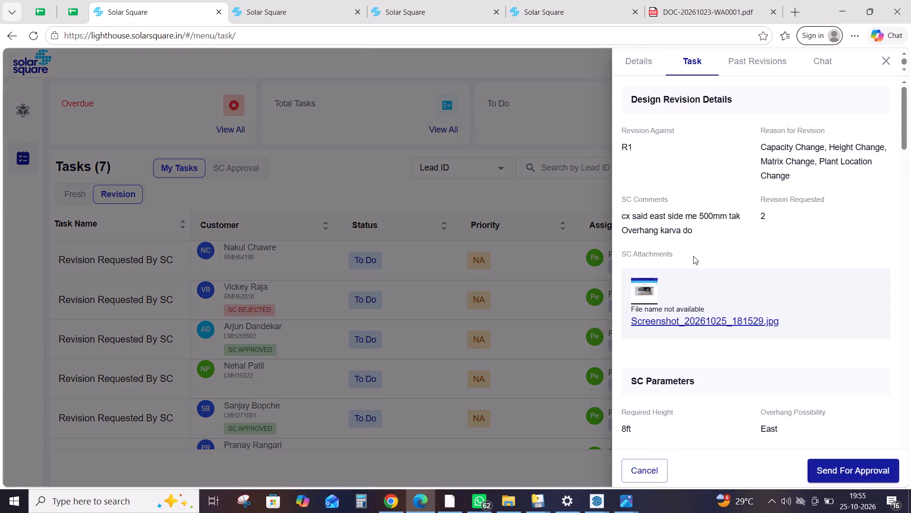
pyautogui.click(499, 270)
# Look through the remaining tasks at the end of the pending revisions list.
pyautogui.scroll(-1, 410, 266)
pyautogui.scroll(-1, 427, 302)
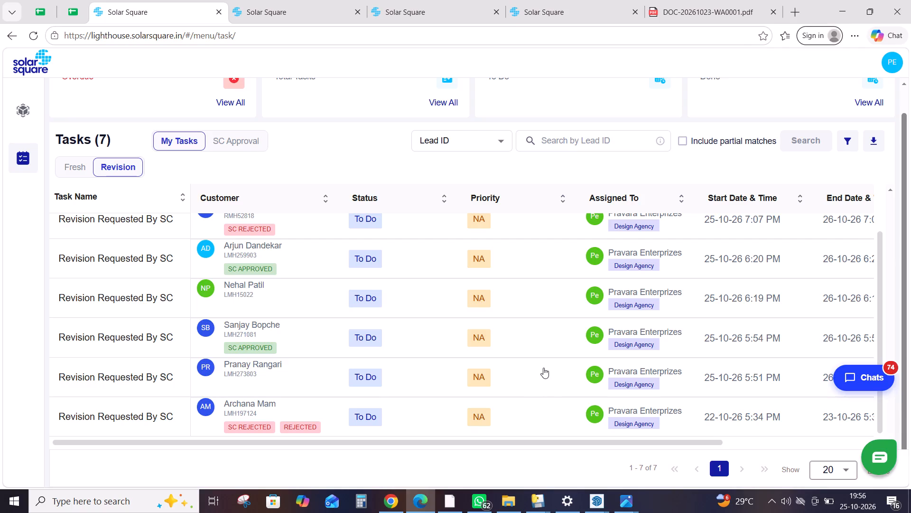
pyautogui.click(551, 410)
pyautogui.click(698, 57)
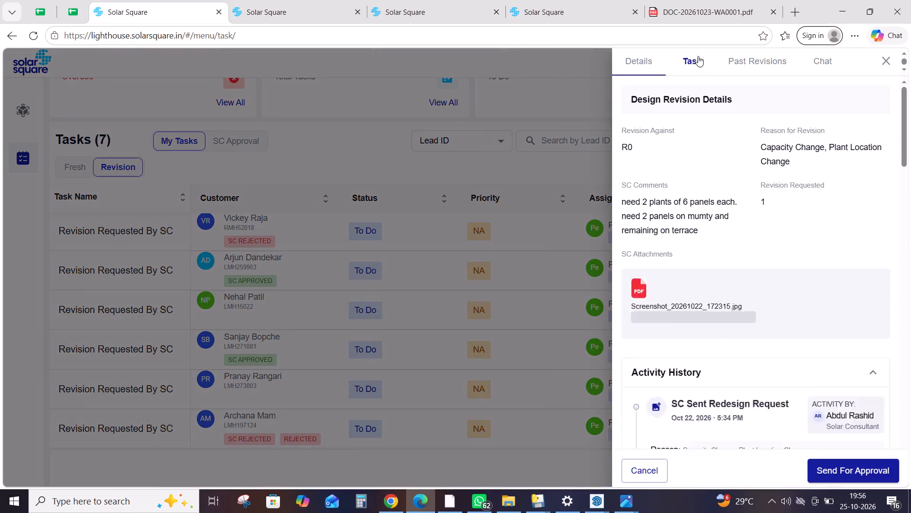
pyautogui.click(475, 385)
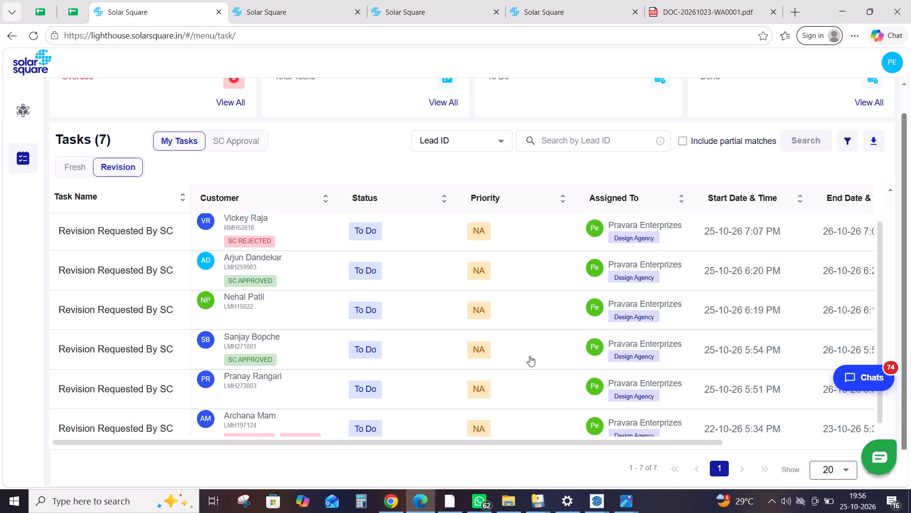
pyautogui.scroll(2, 542, 353)
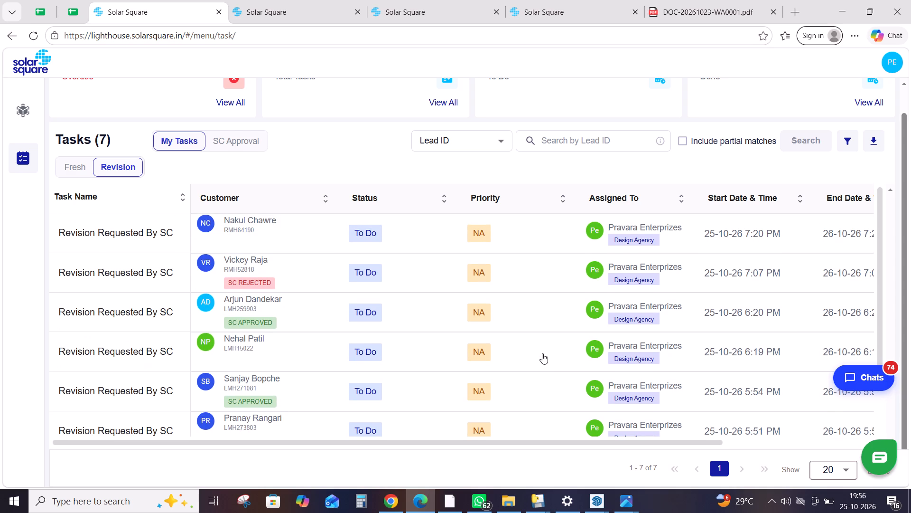
# Switch to the SolarSquare CAD Editor with the LMH15022 r0 design and examine the building in the 3D point cloud up close.
pyautogui.click(546, 506)
pyautogui.click(608, 446)
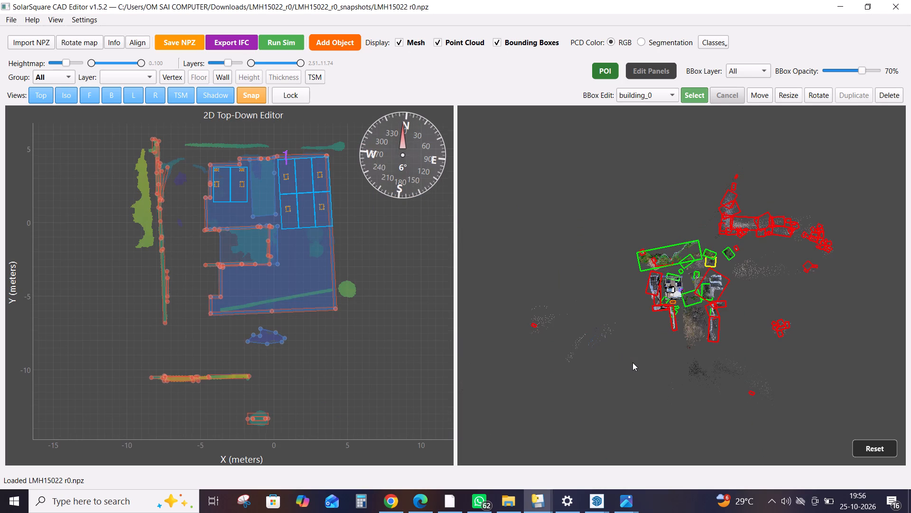
pyautogui.scroll(11, 691, 256)
pyautogui.scroll(2, 684, 298)
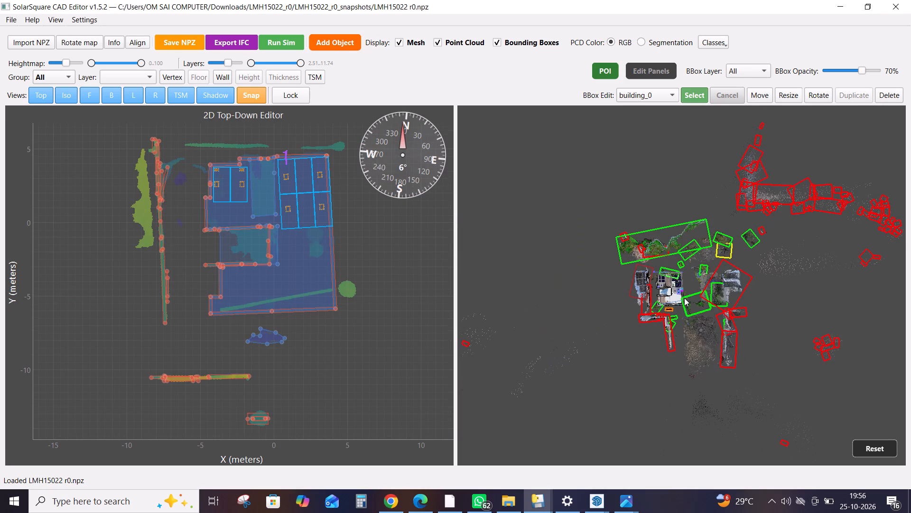